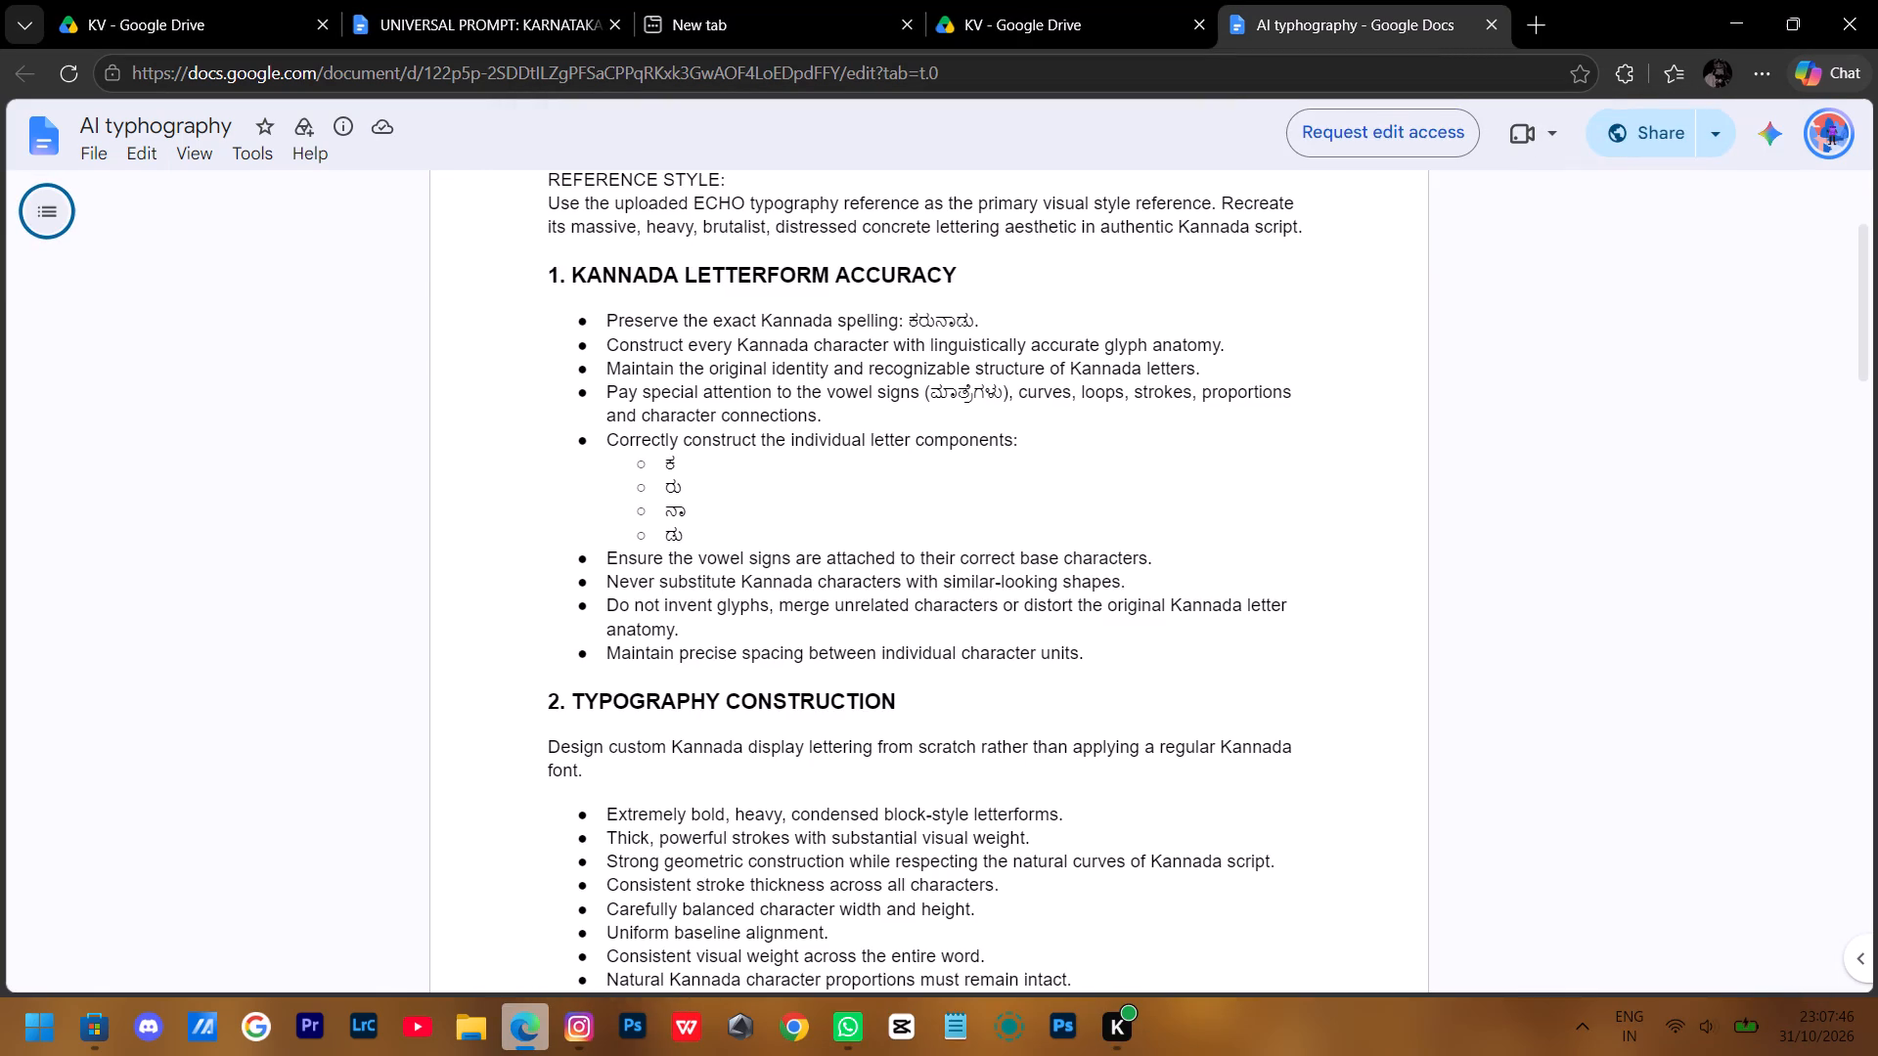
click(1055, 1031)
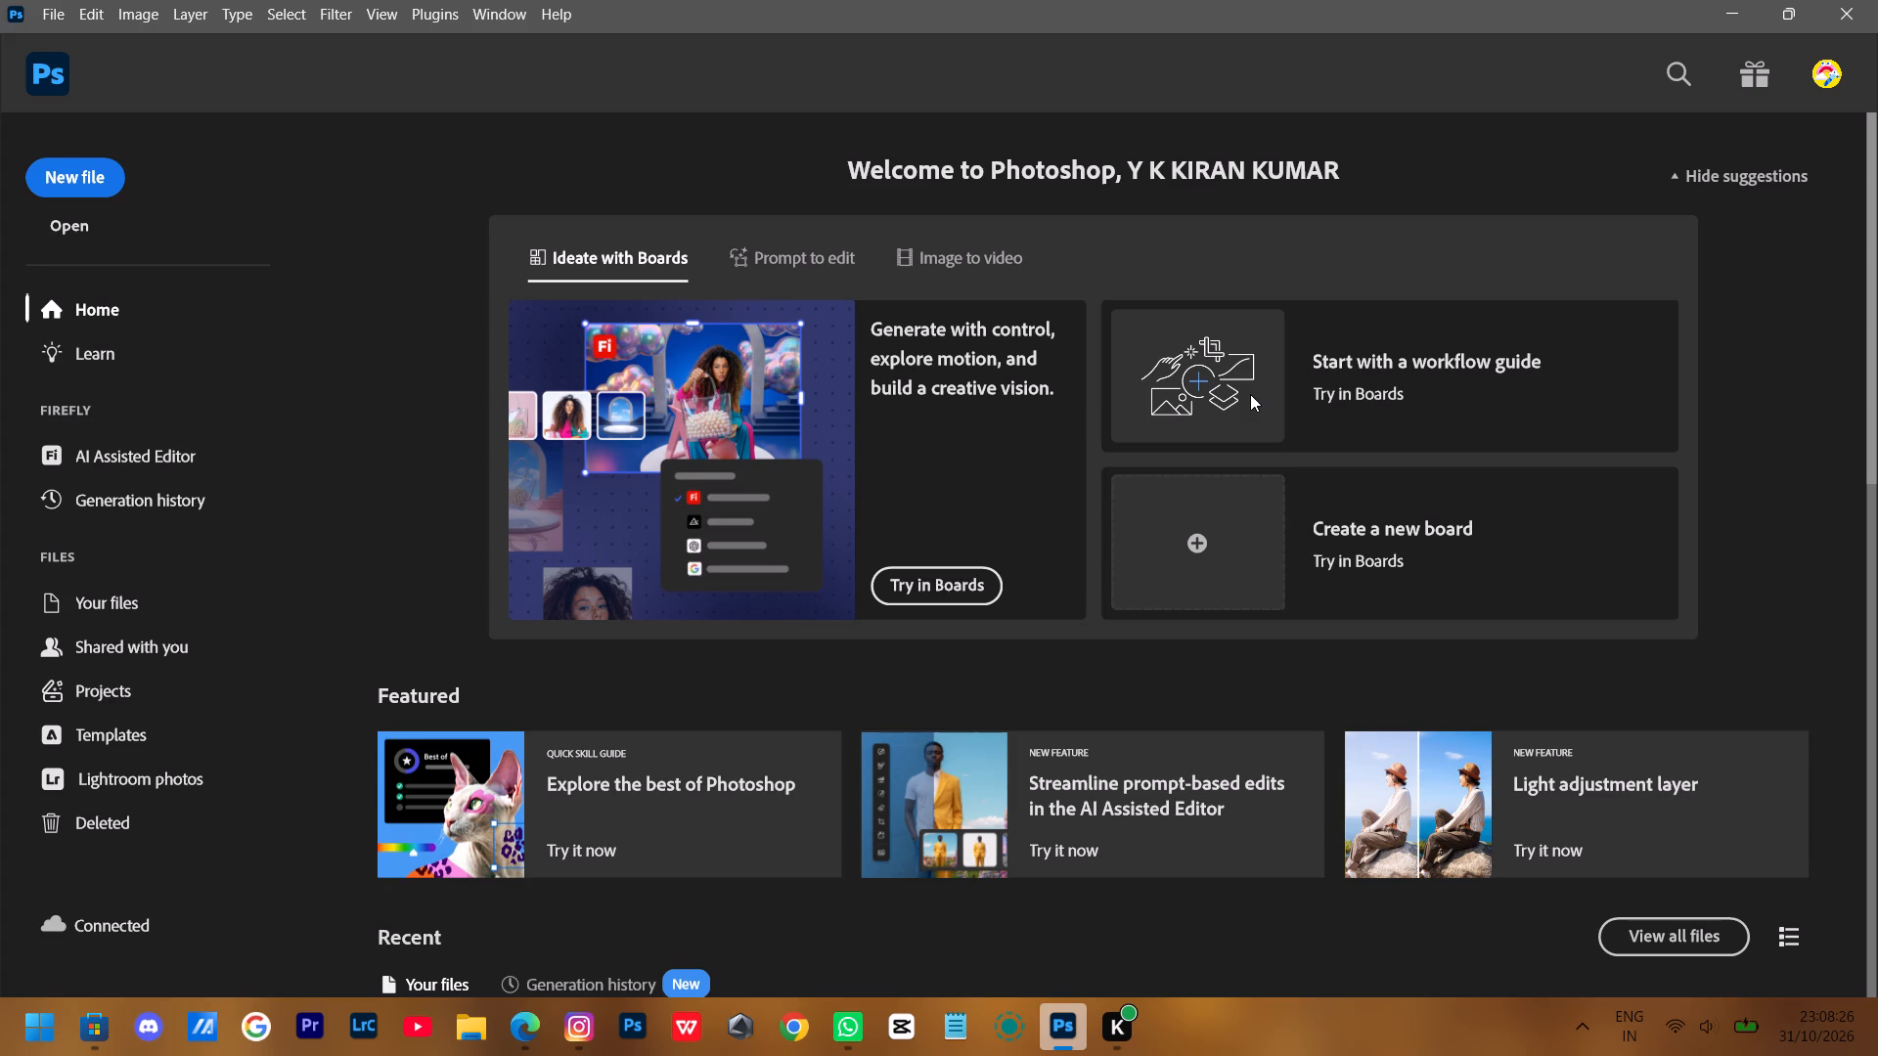
scroll(1688, 574, down, 8)
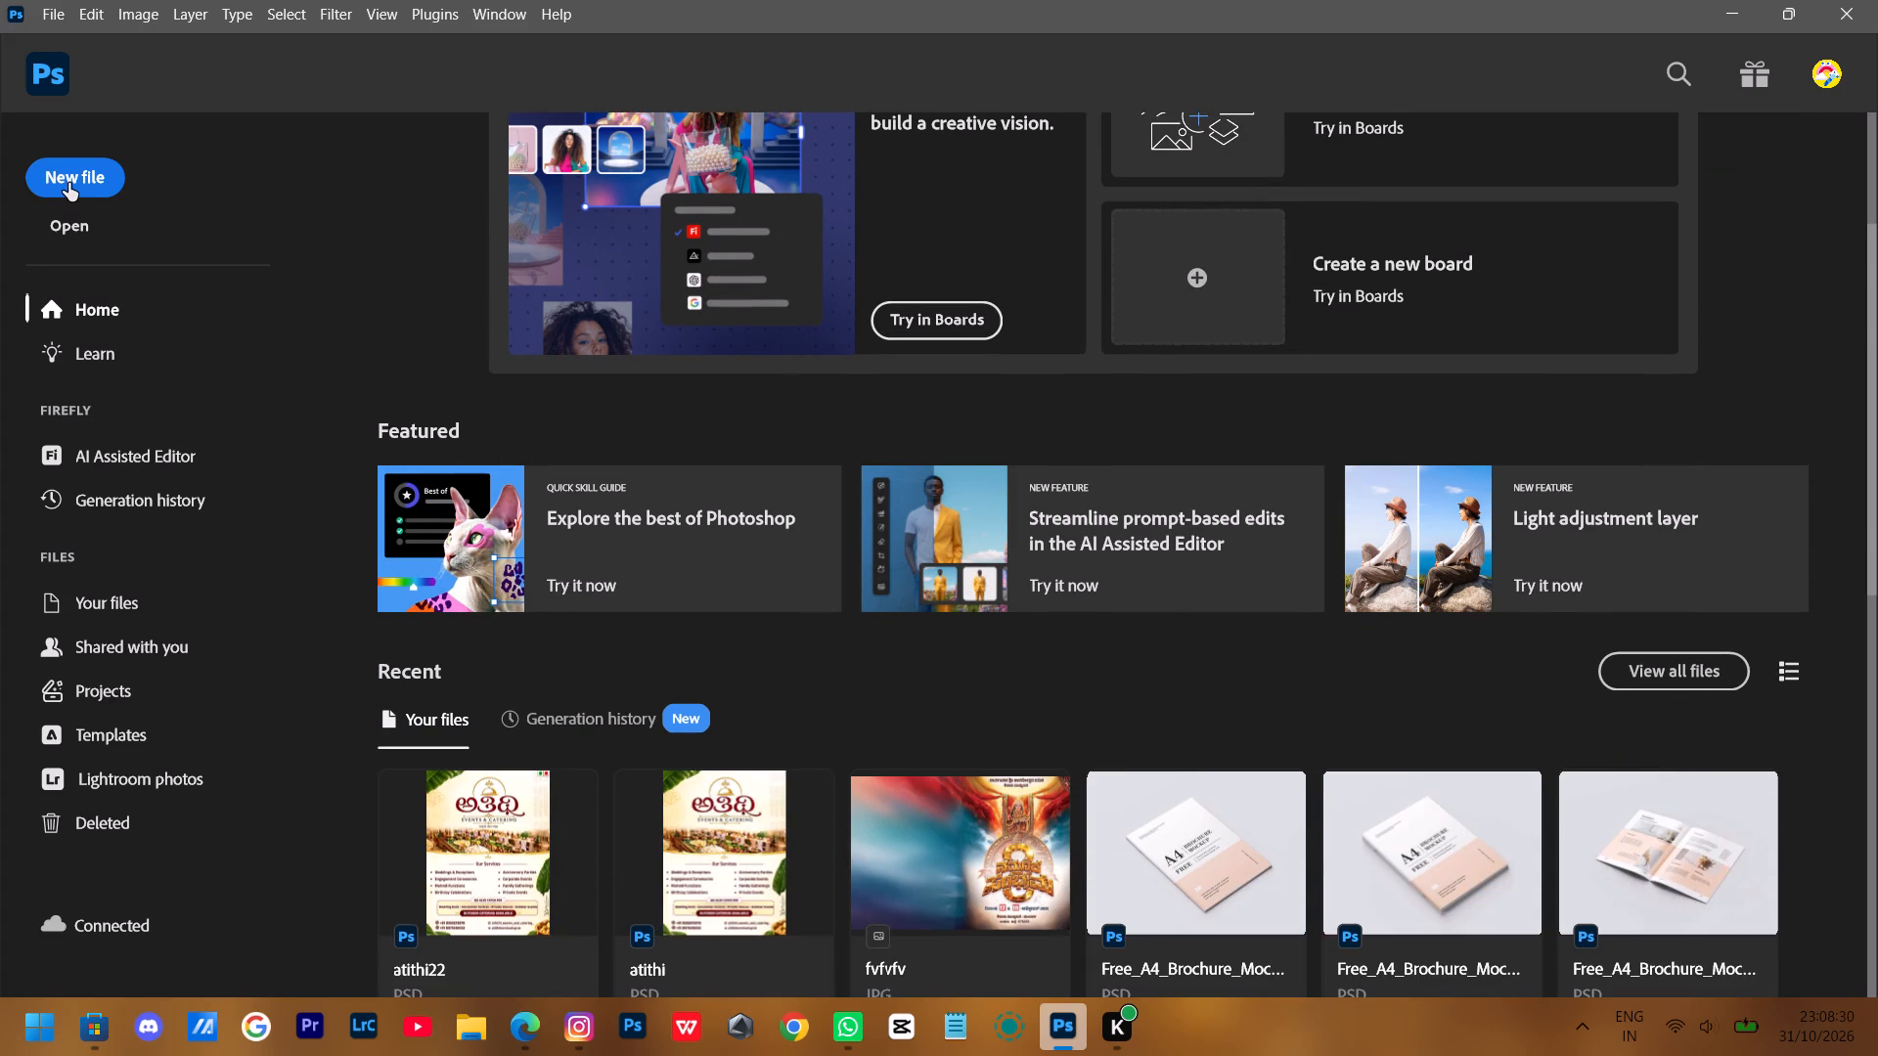
click(802, 1017)
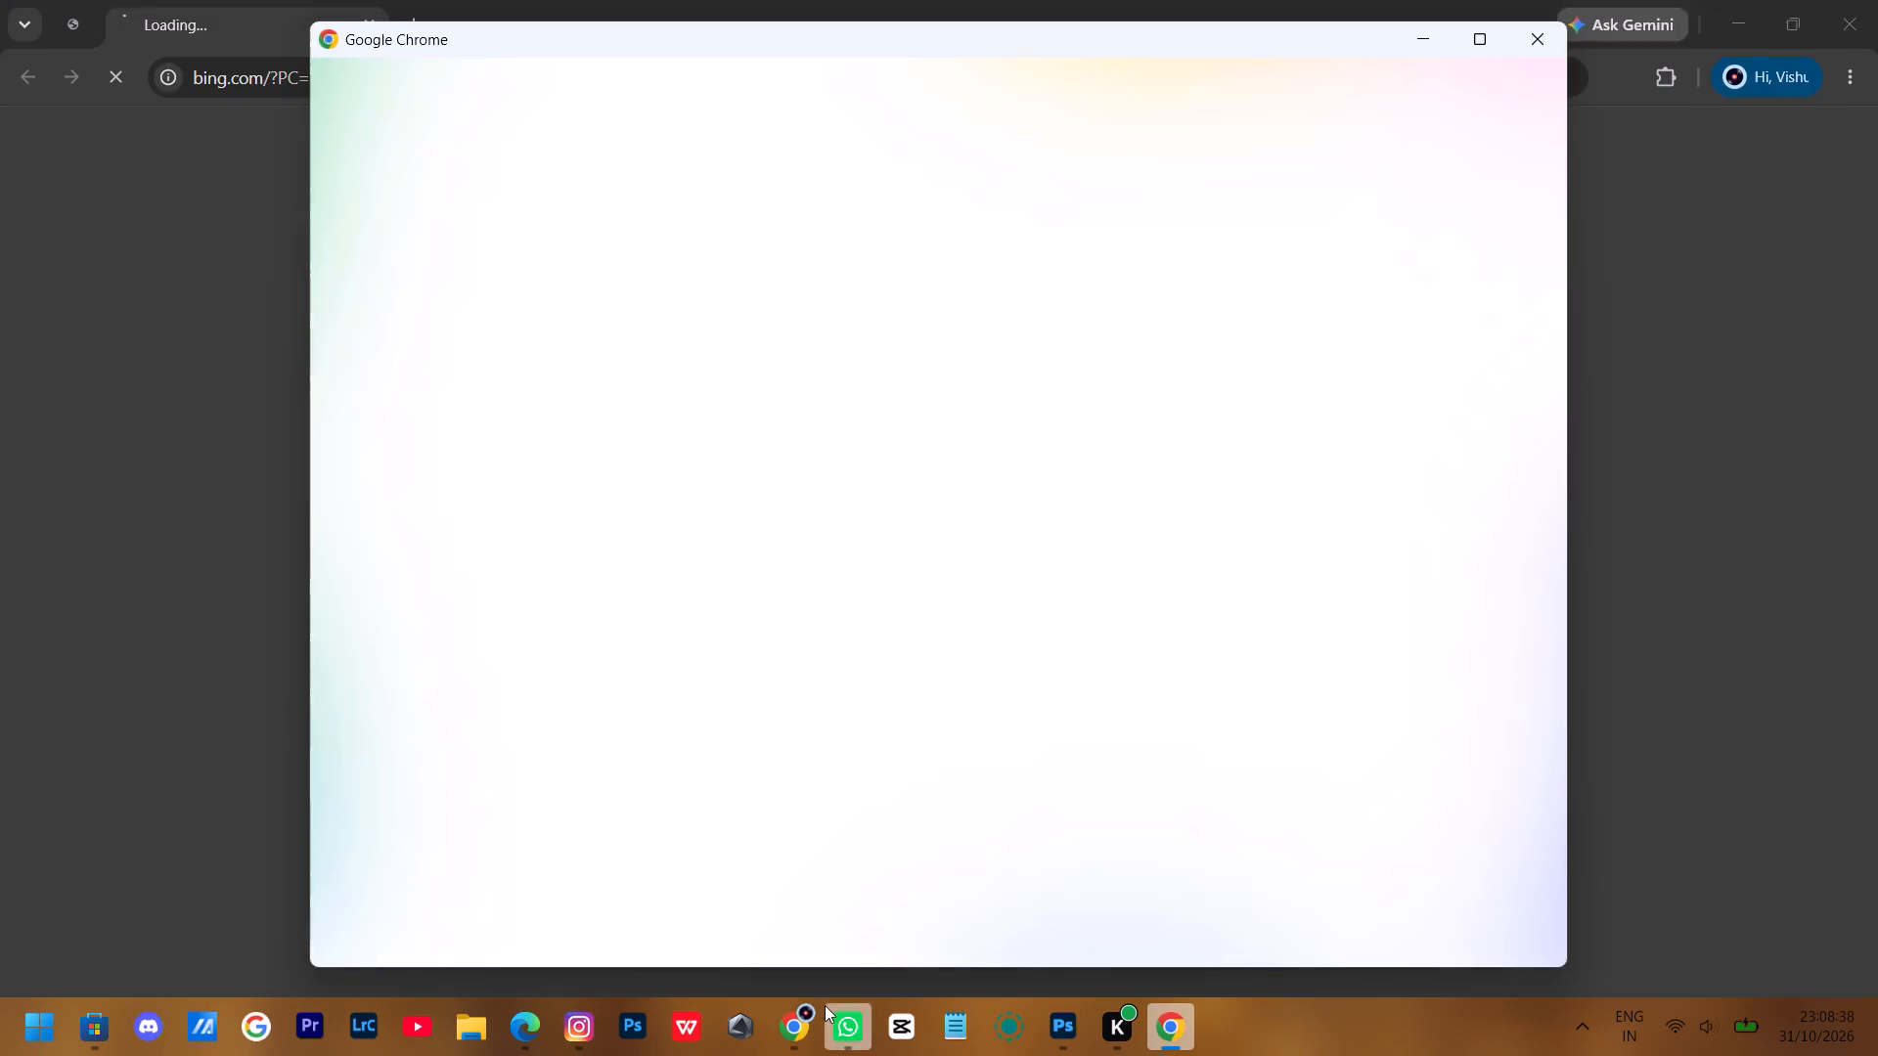
scroll(640, 534, down, 5)
click(620, 514)
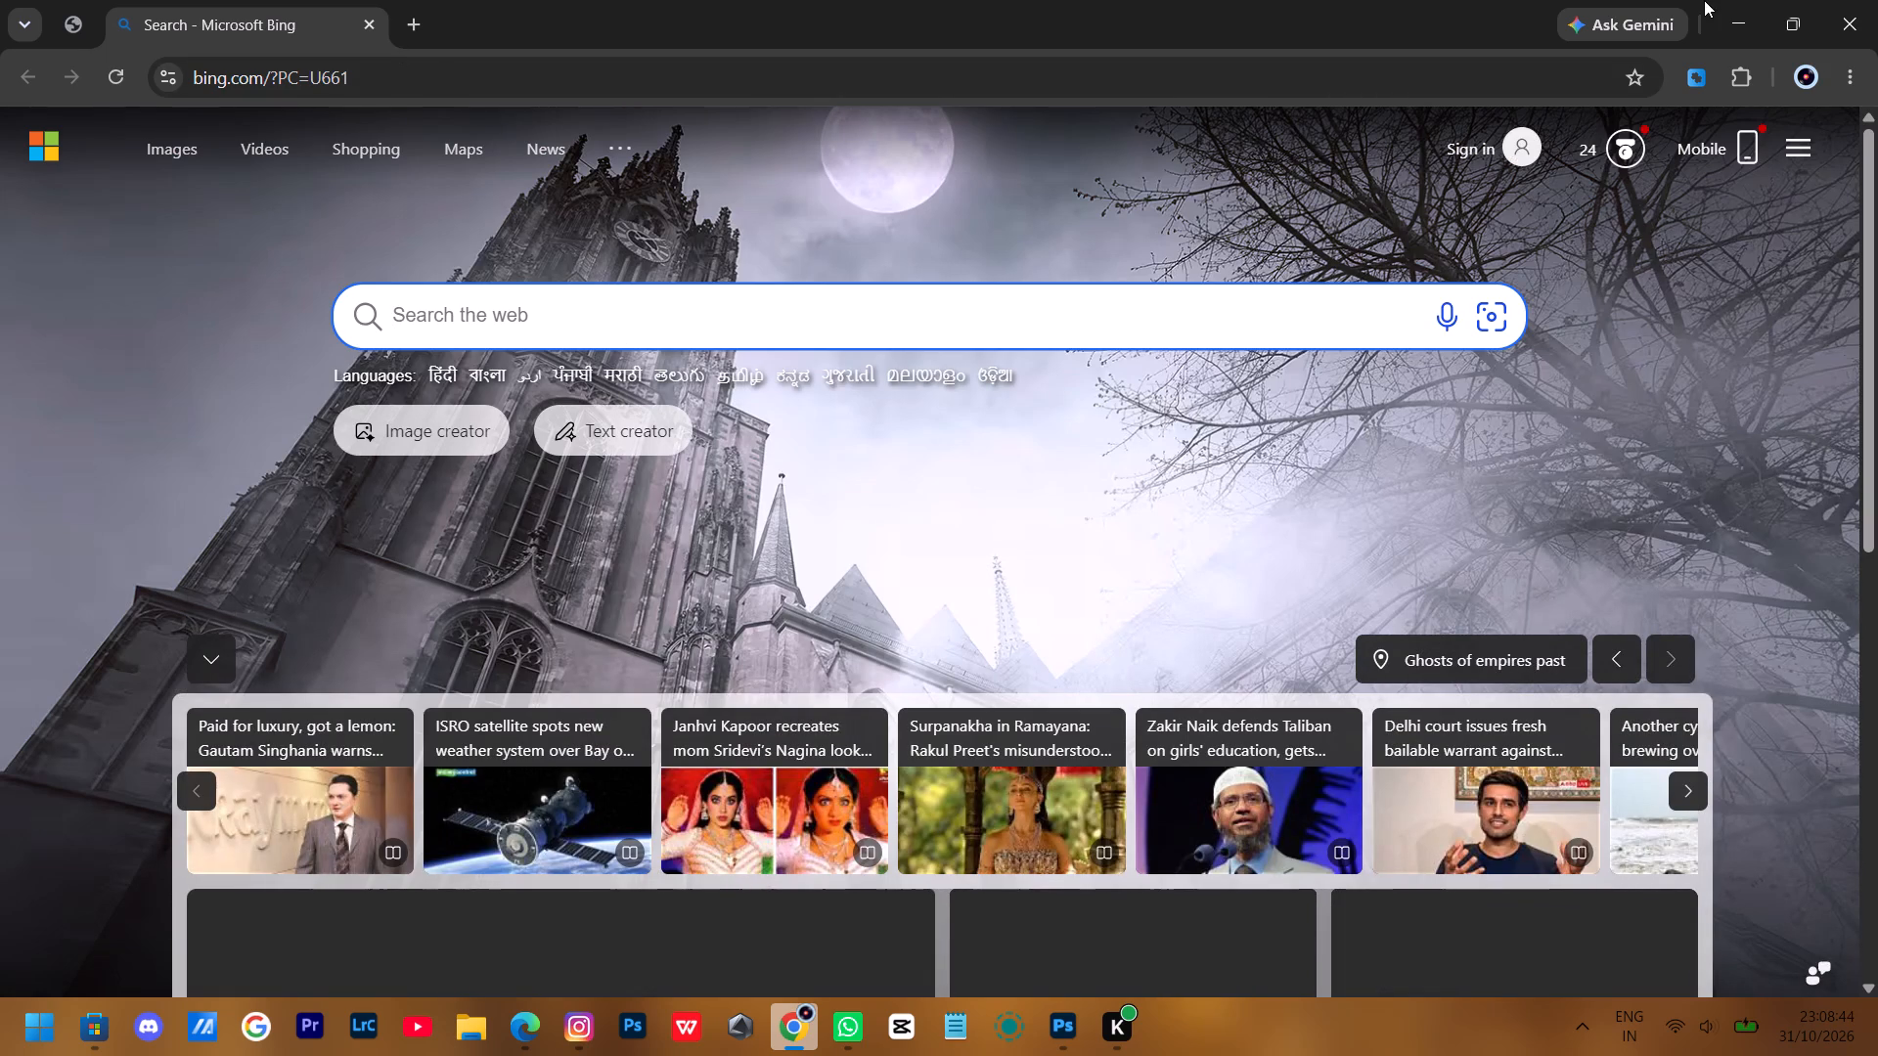
click(1746, 0)
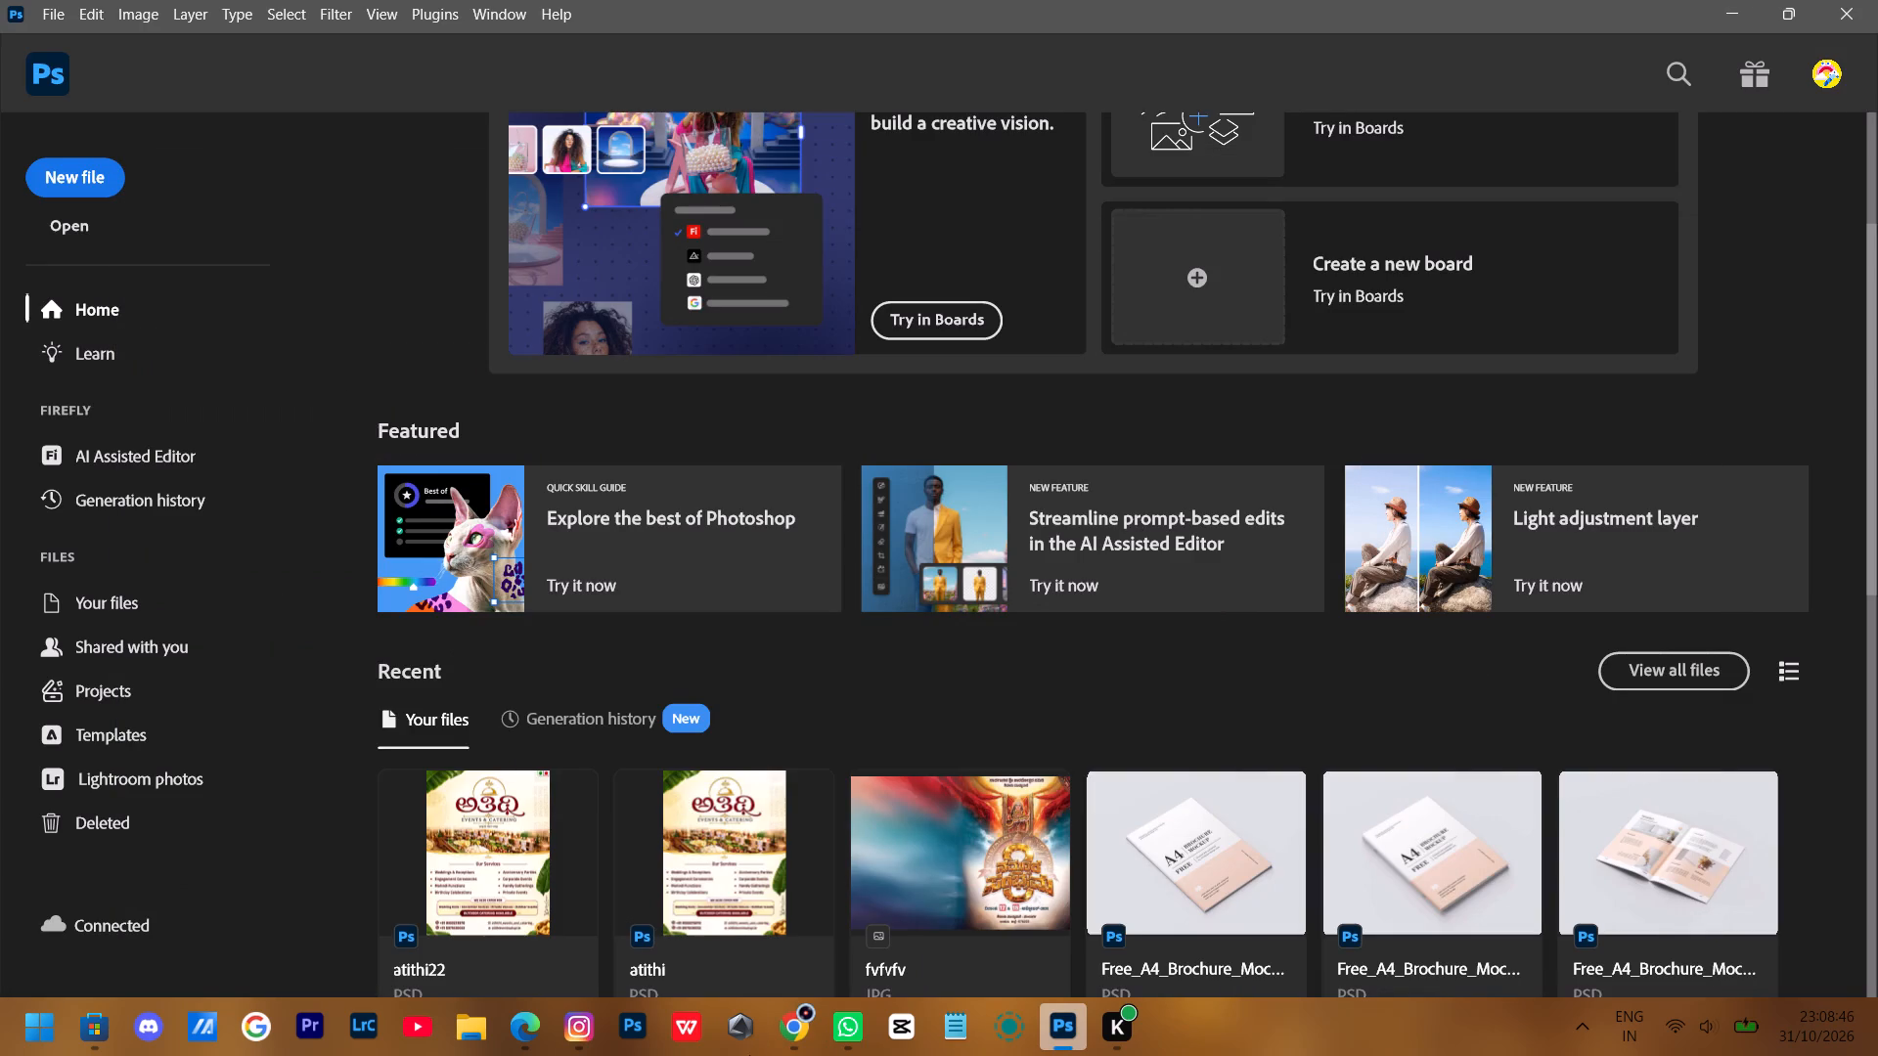
click(811, 1019)
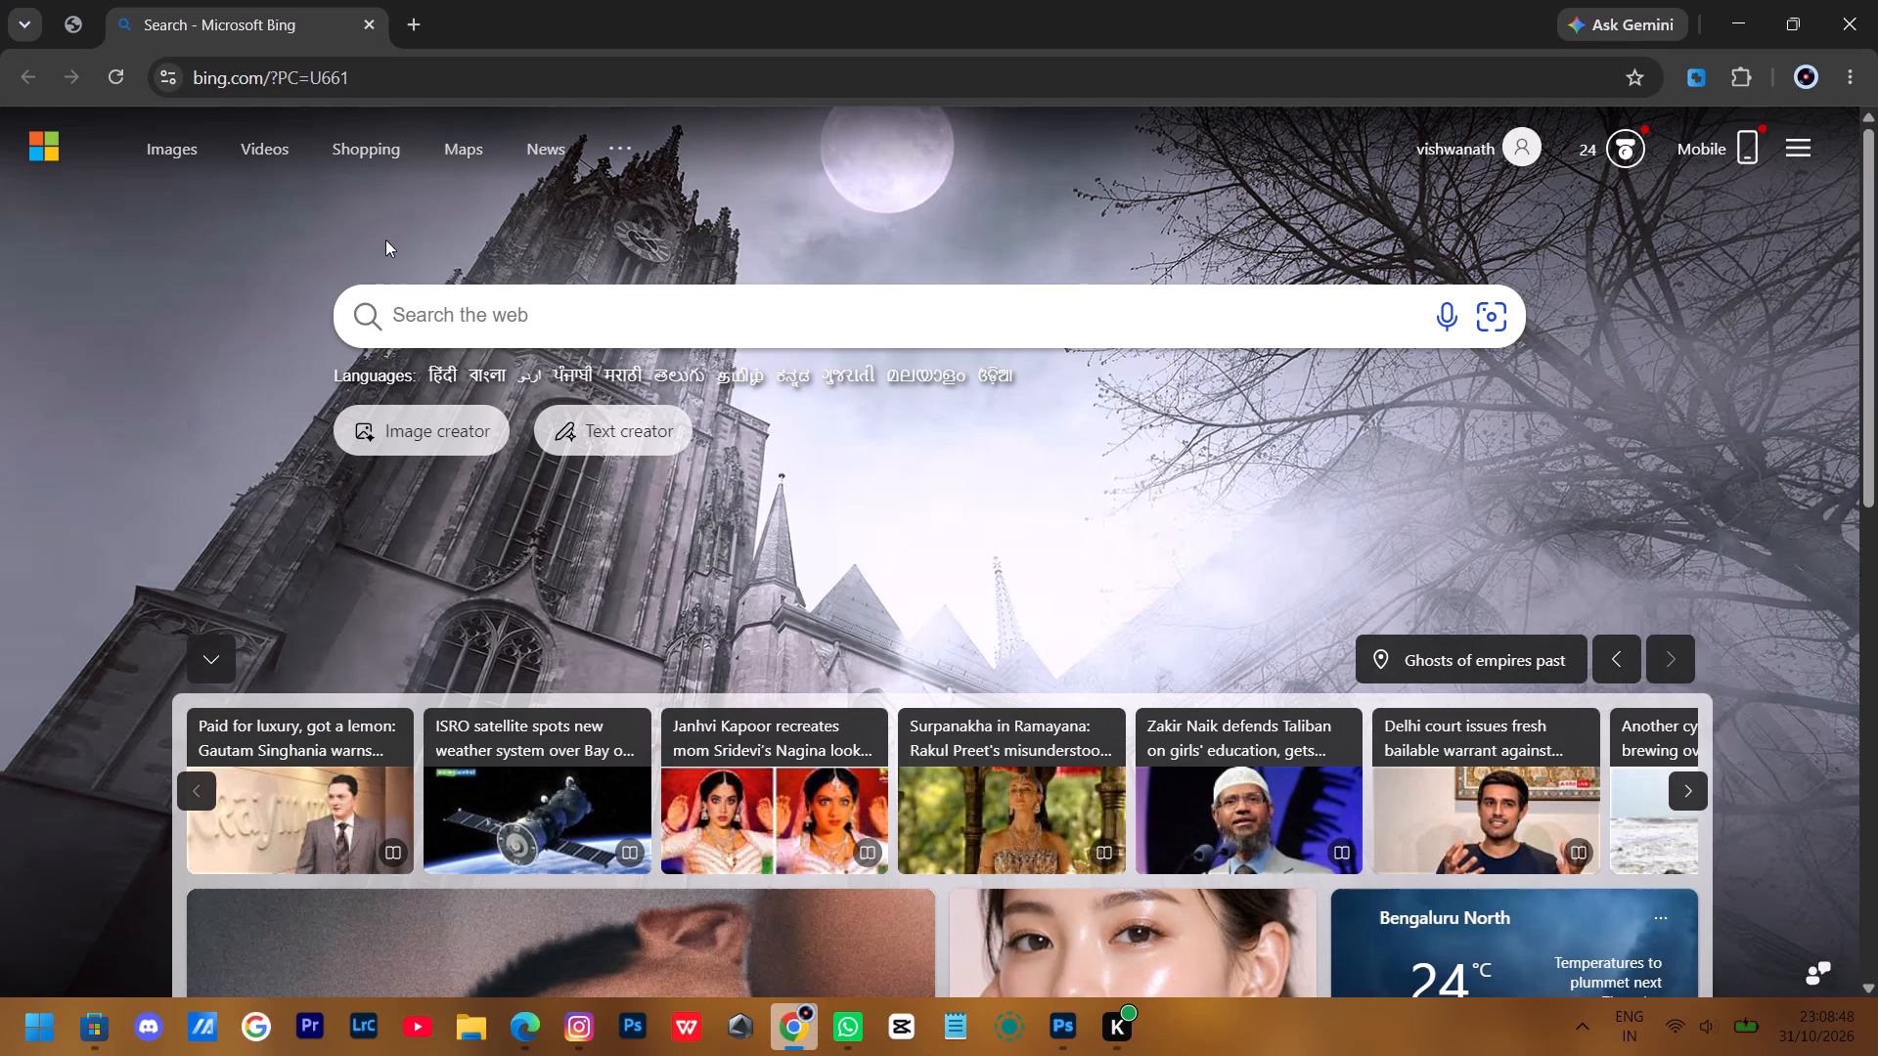
click(779, 1023)
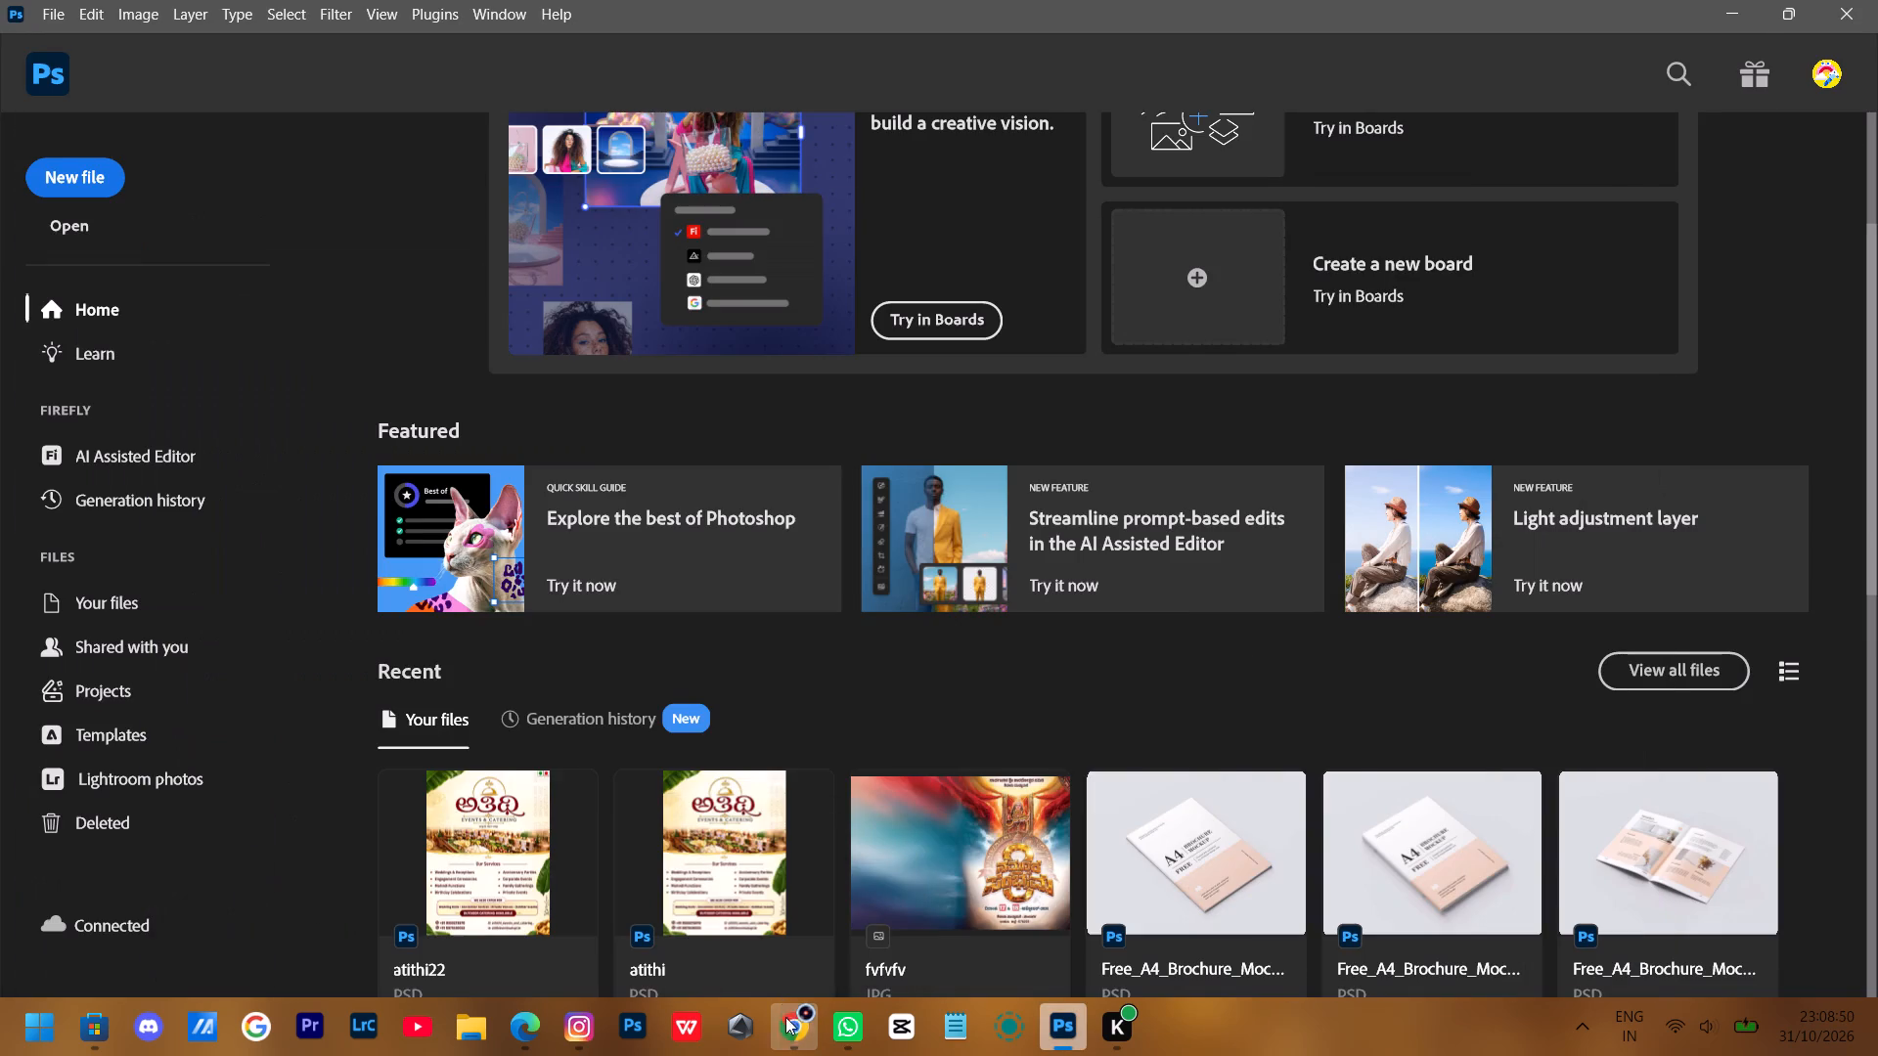
click(787, 1024)
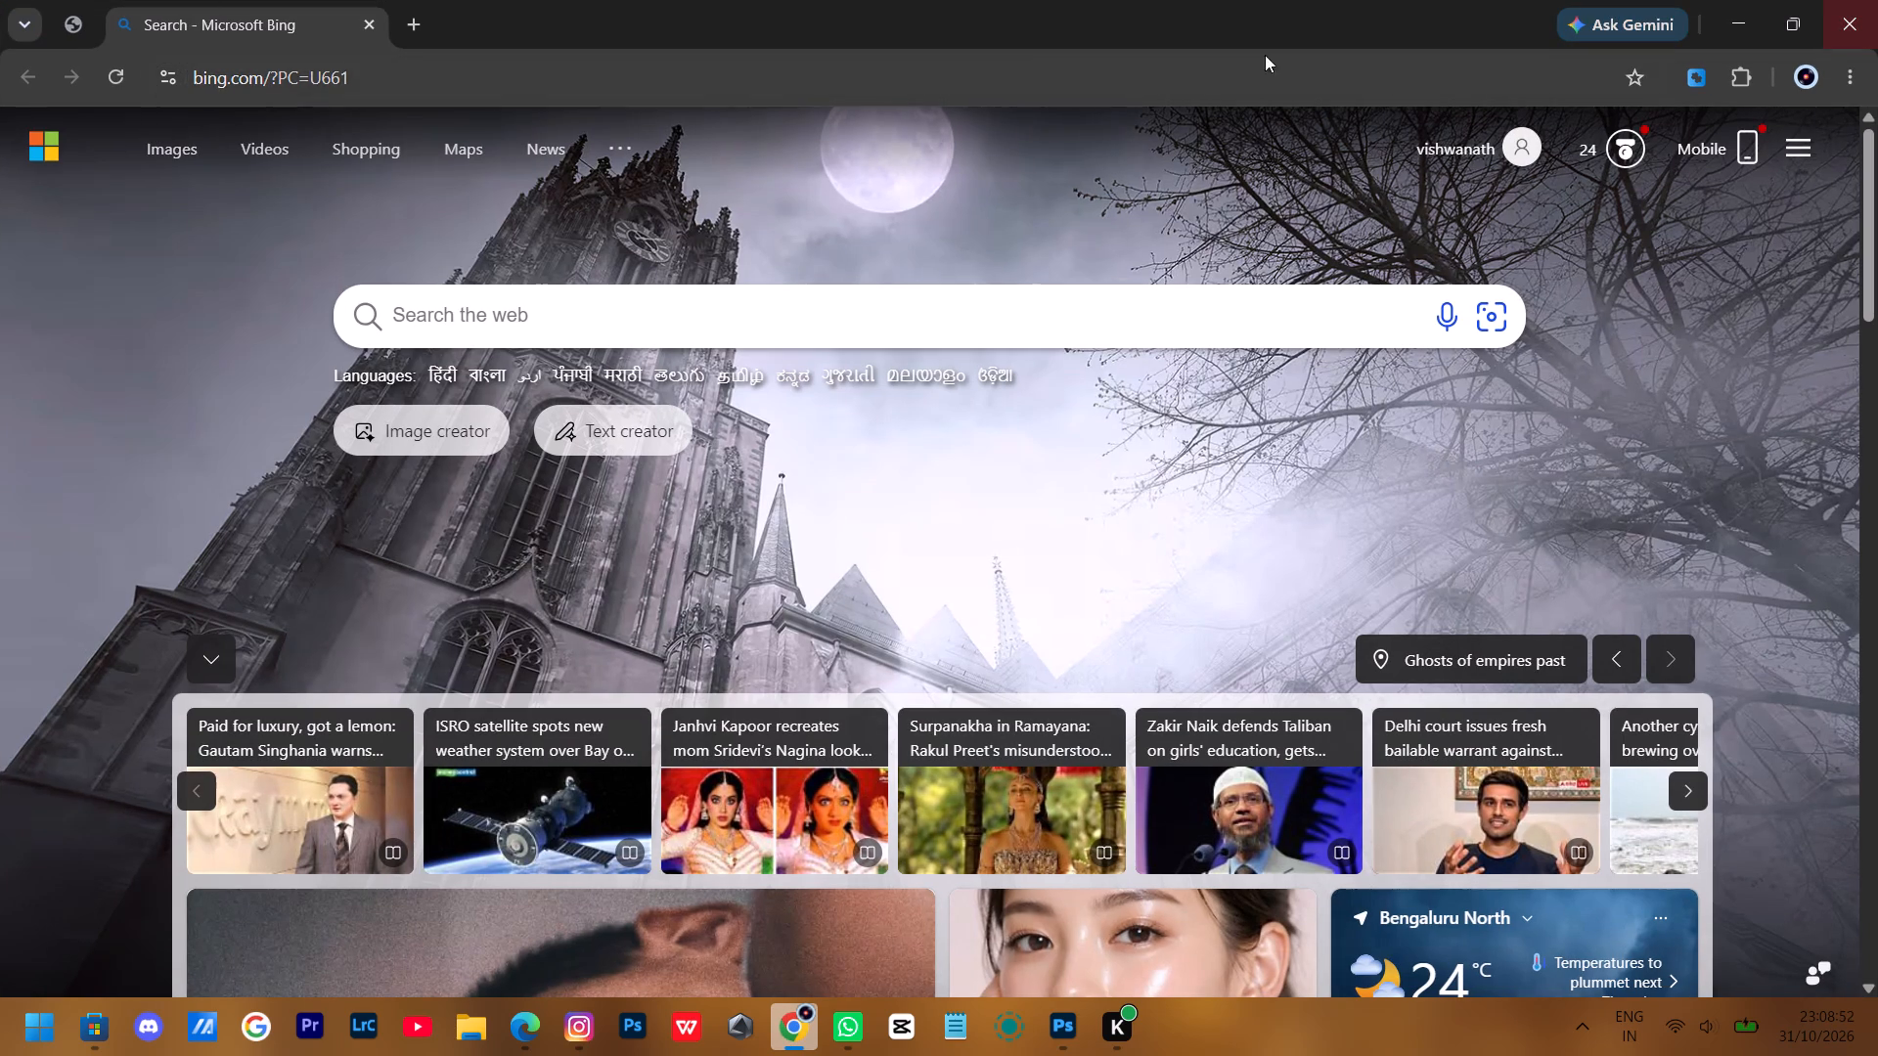
click(73, 10)
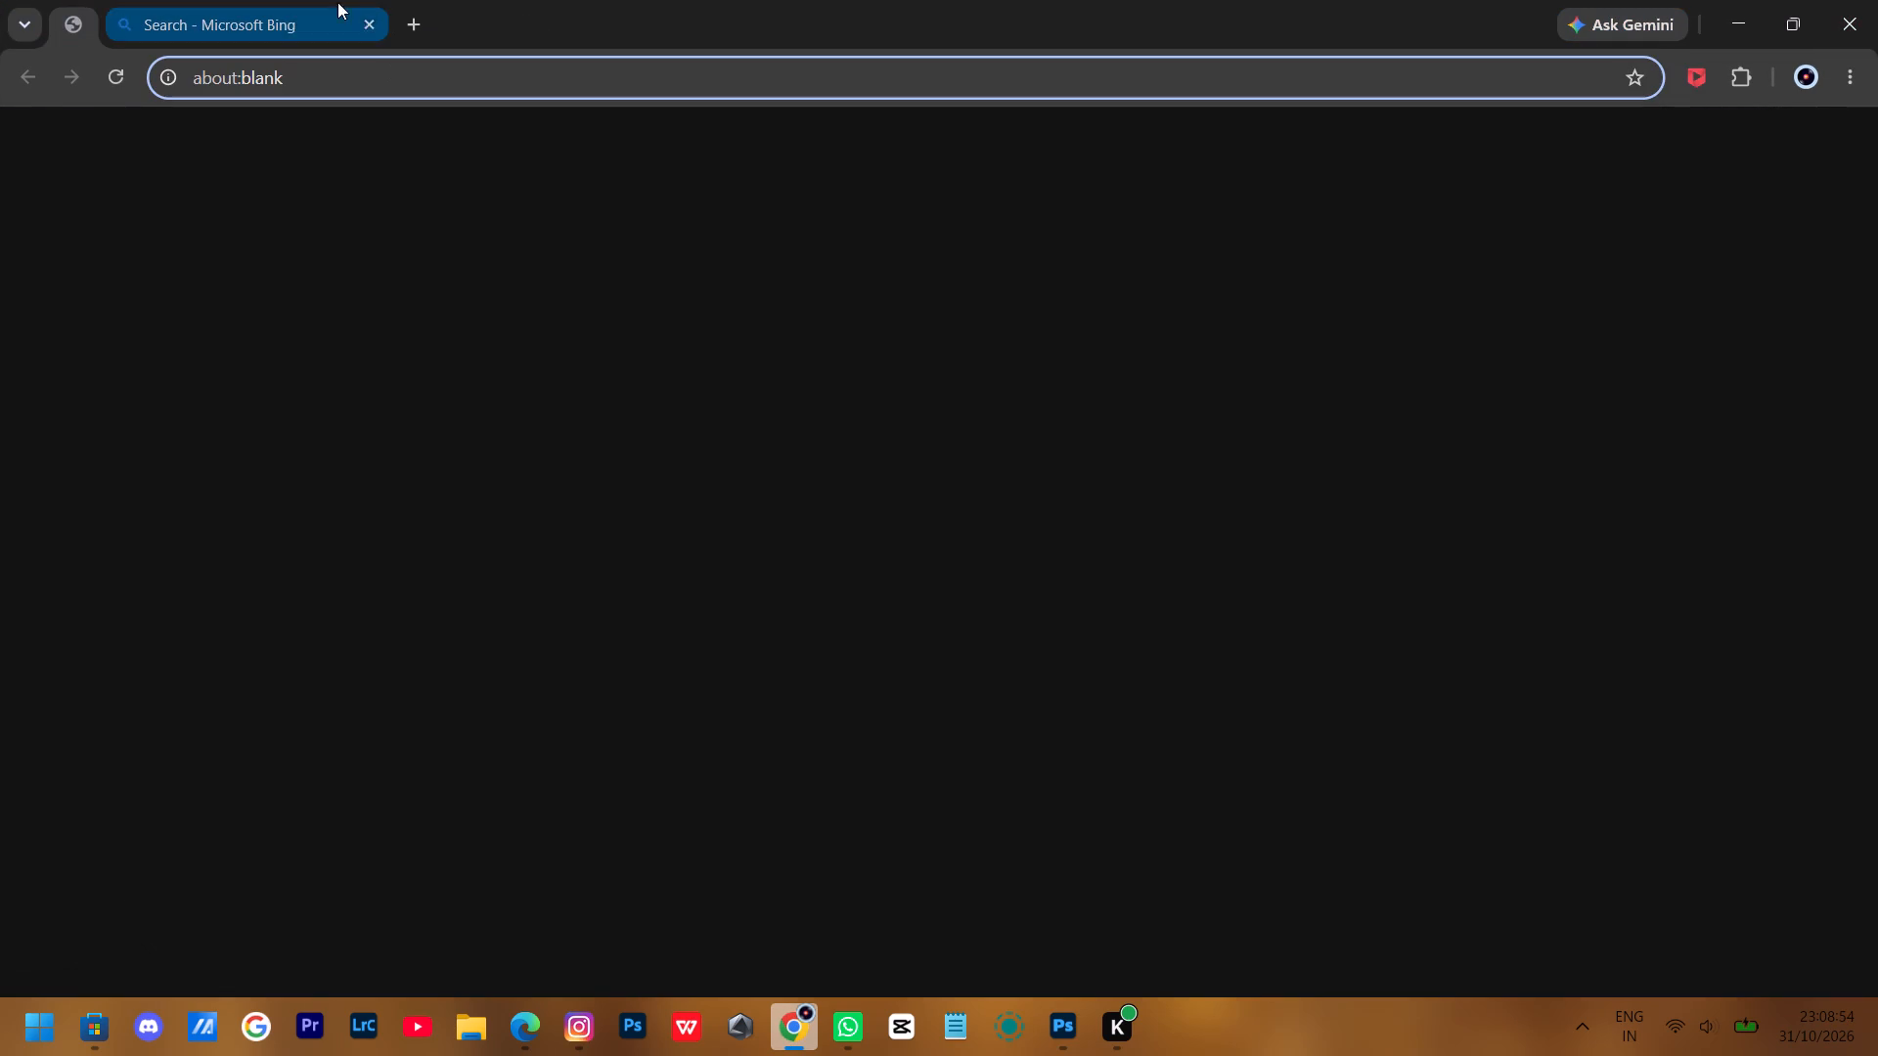
click(404, 23)
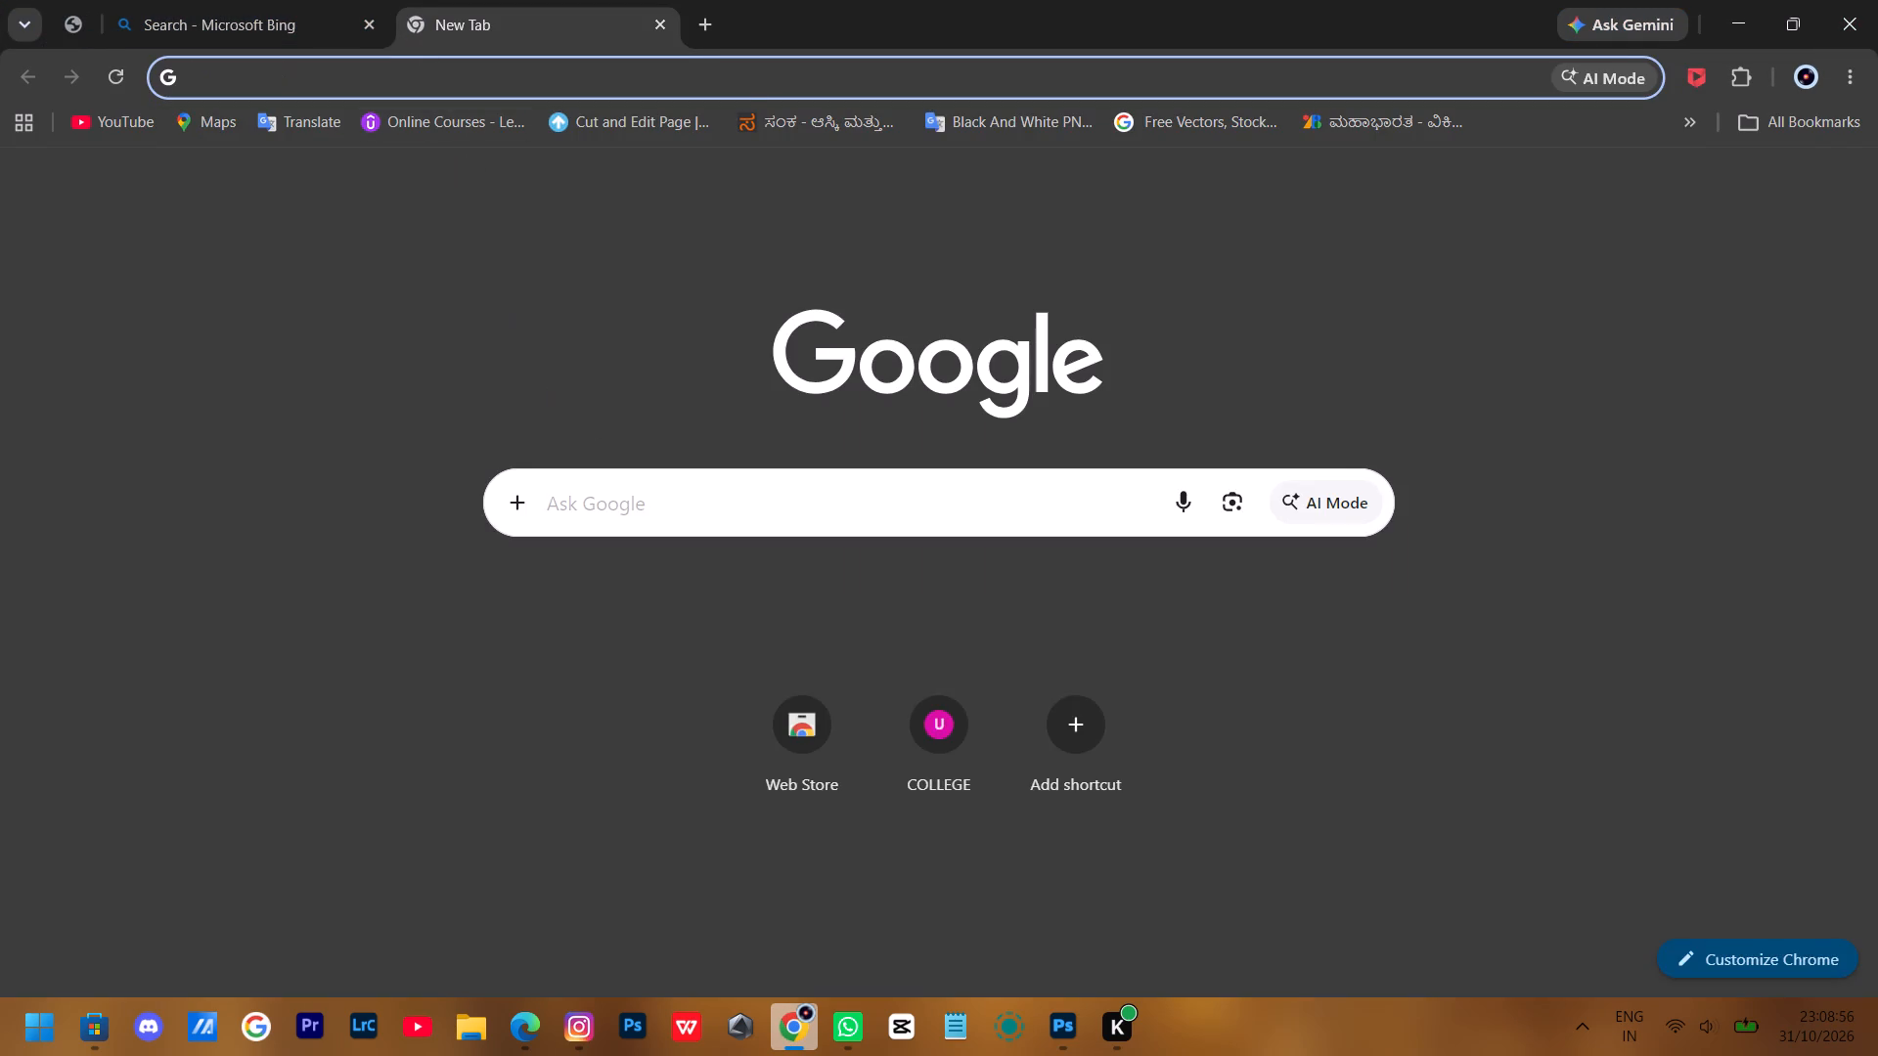
click(597, 473)
click(597, 502)
click(577, 542)
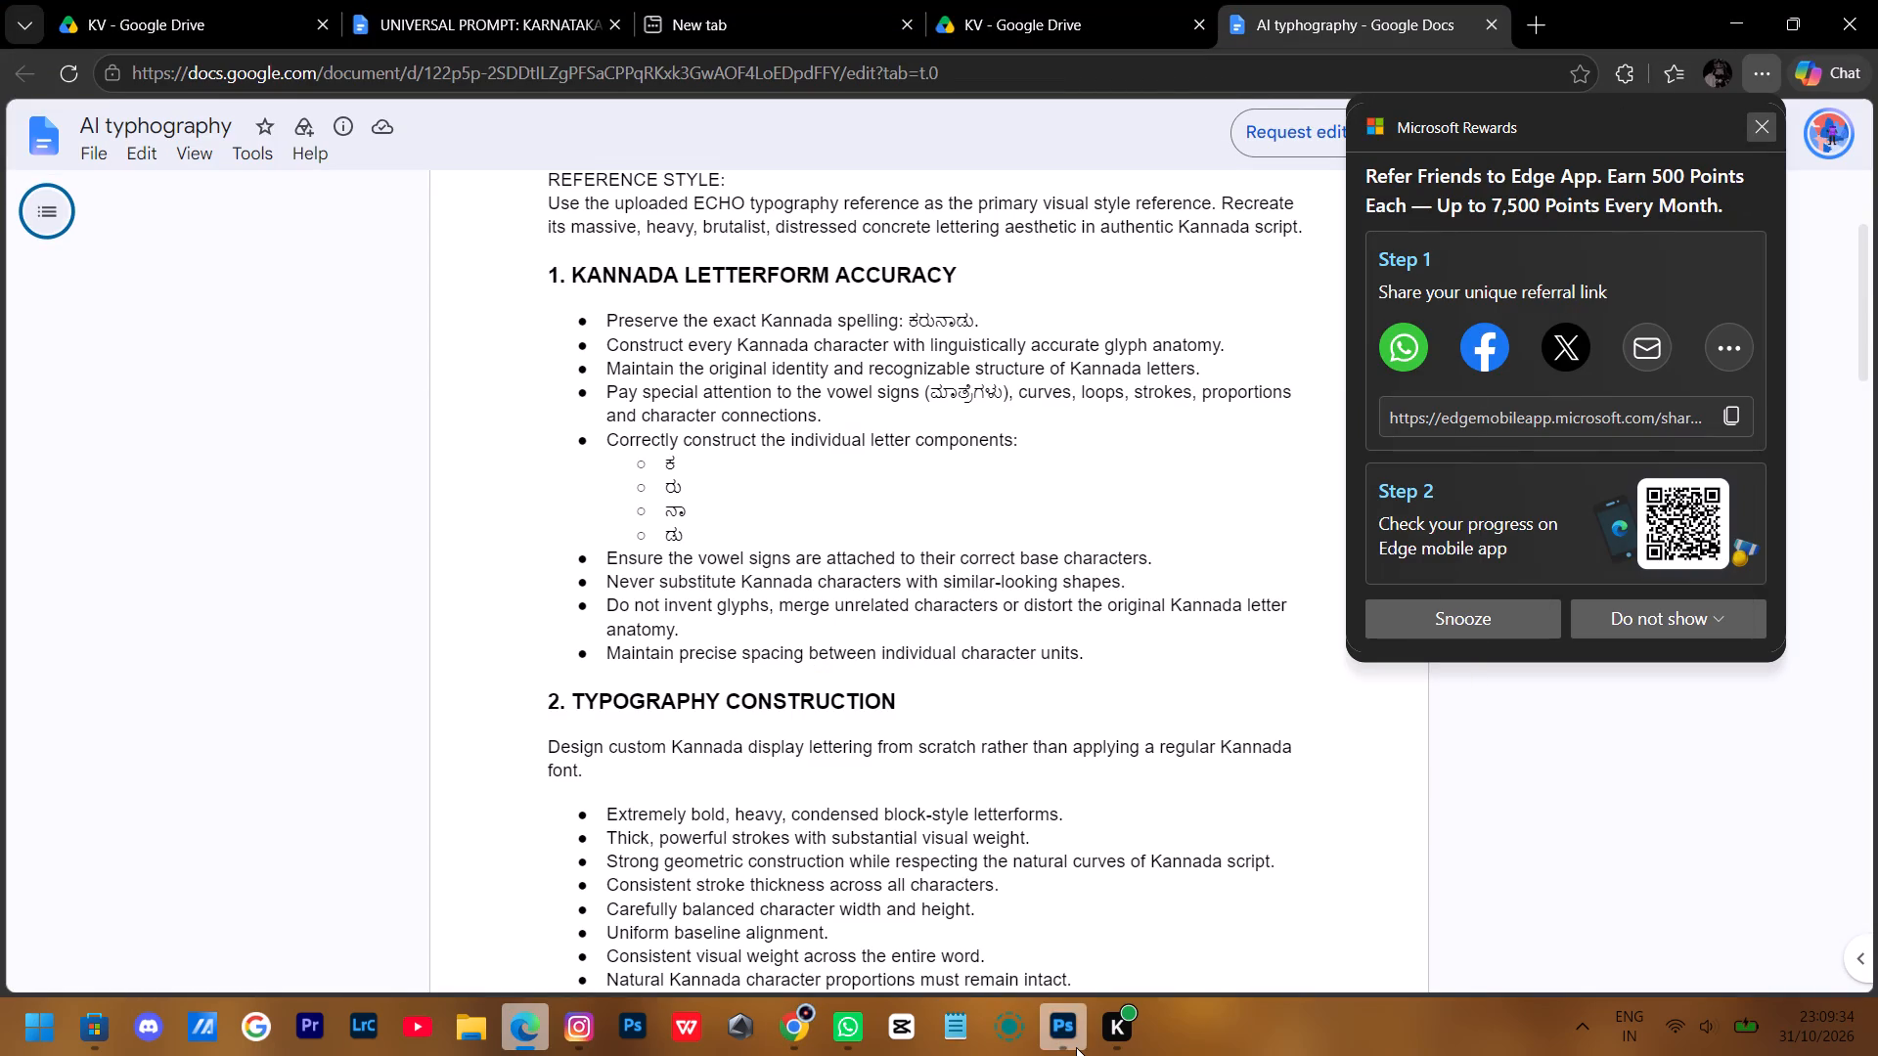
click(1076, 1047)
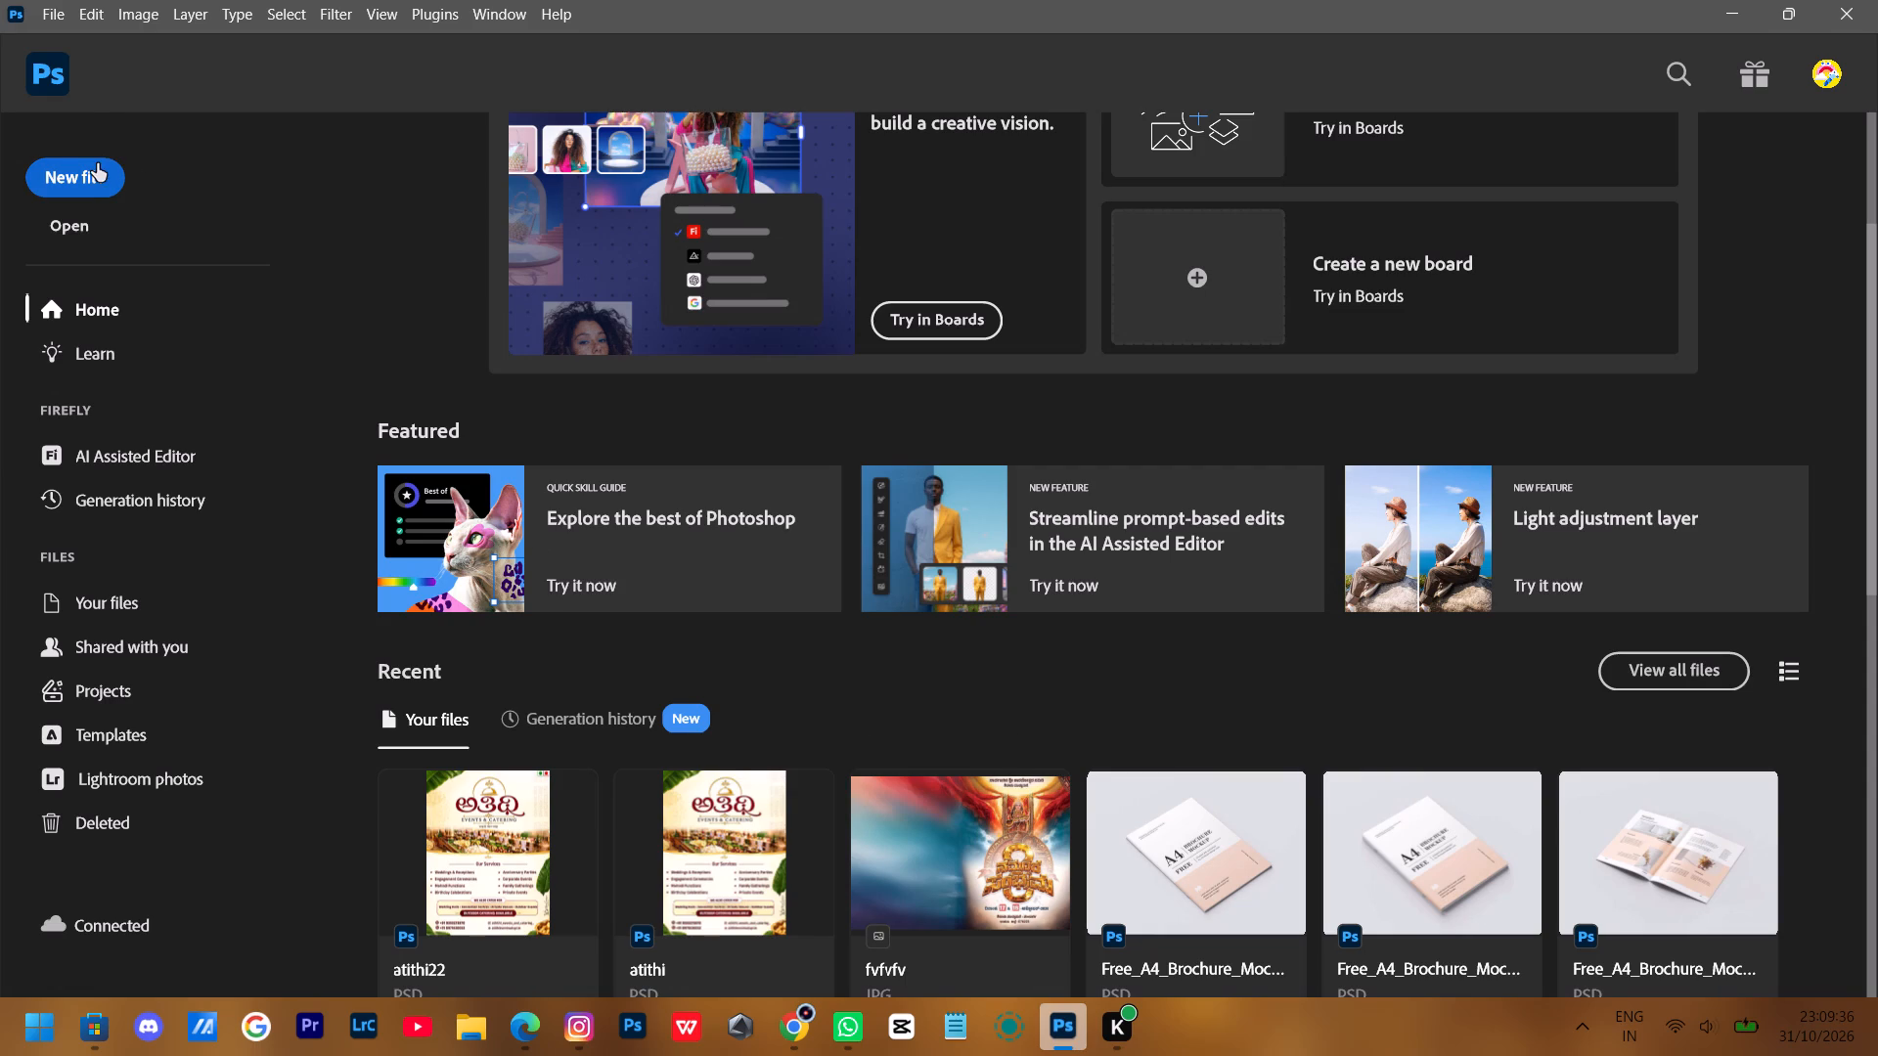
click(96, 172)
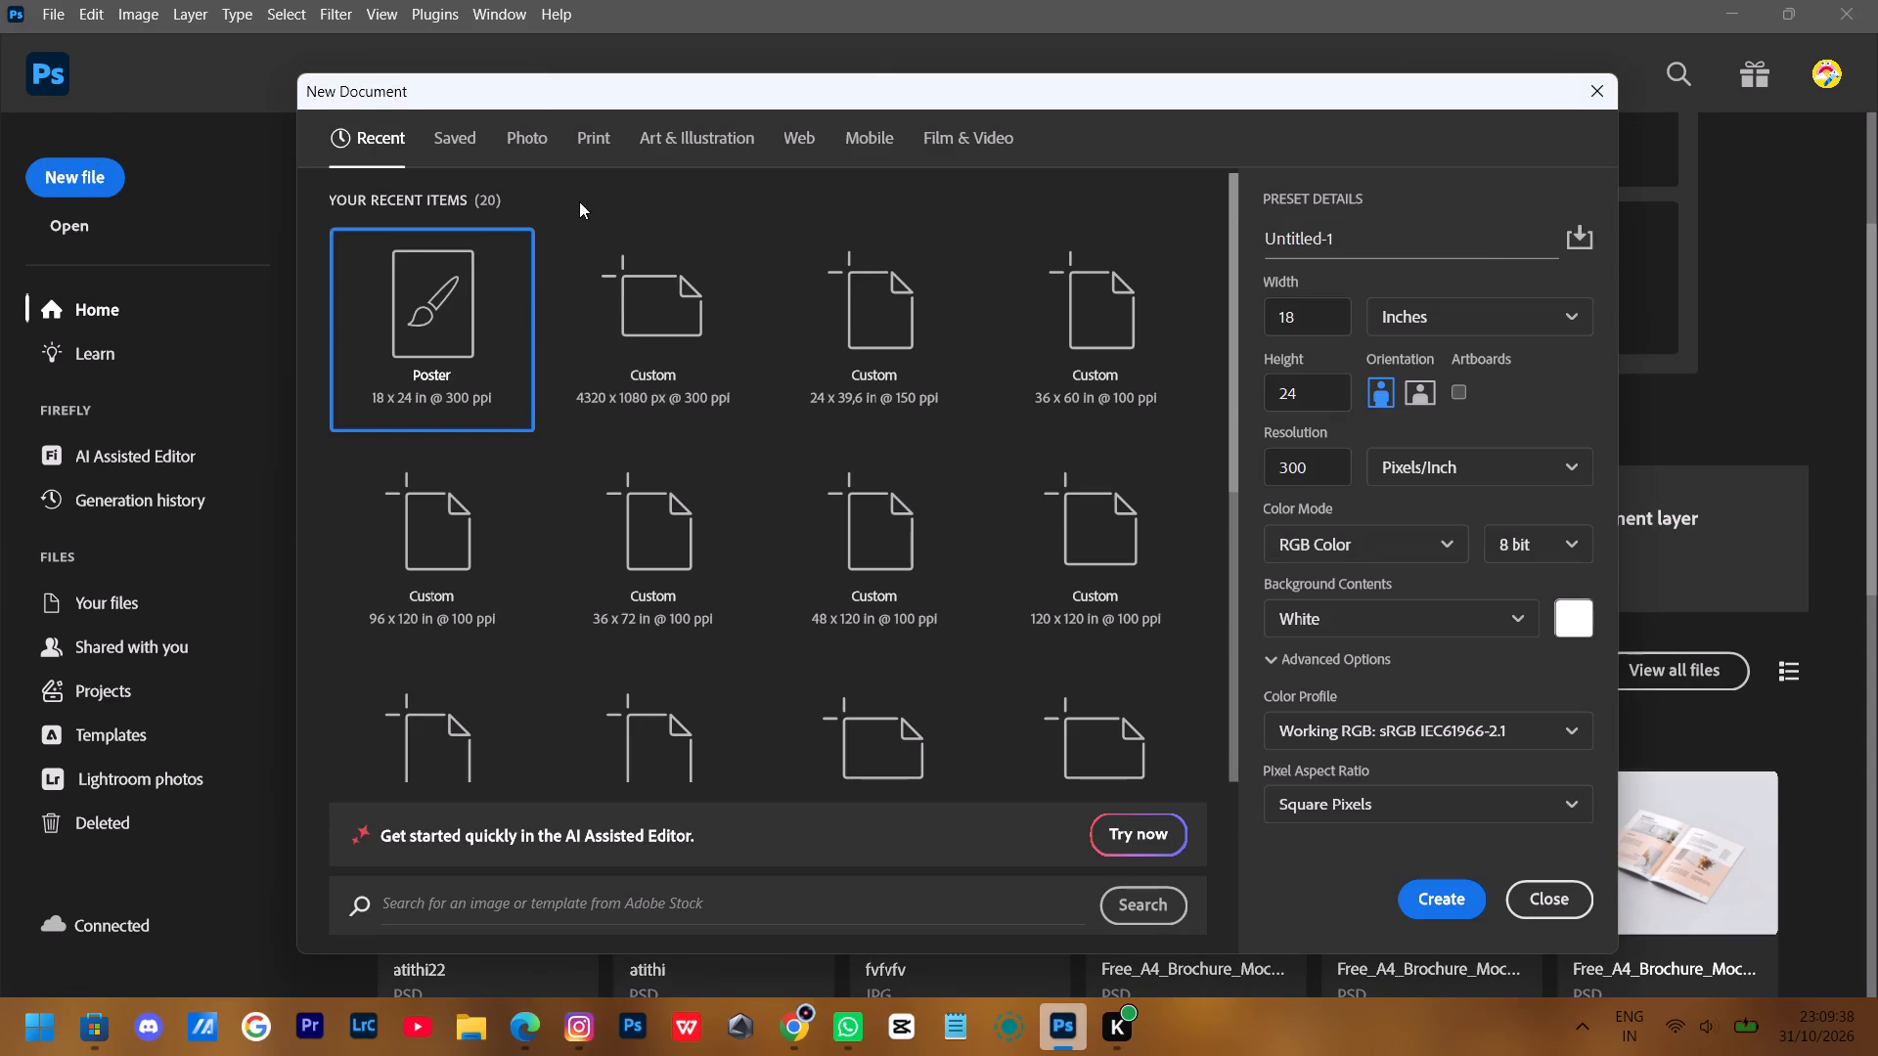
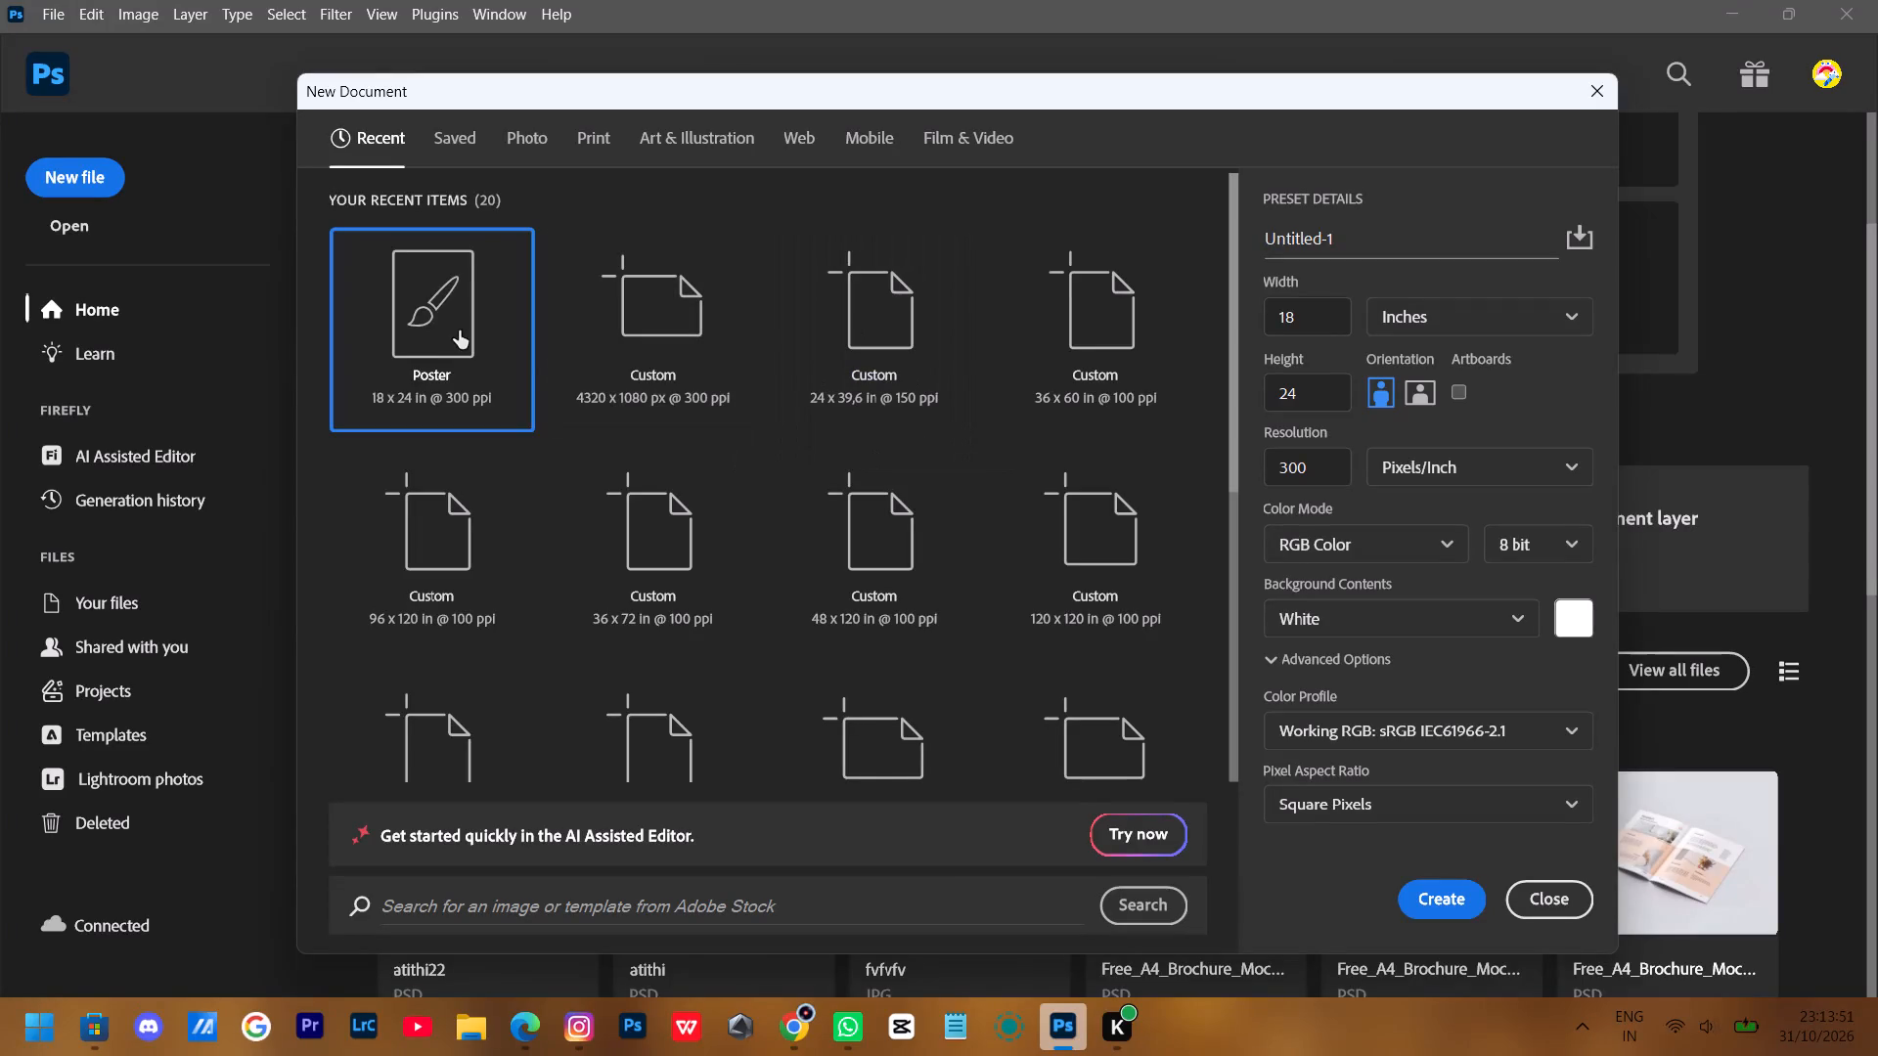
Create a new document from the Poster preset, 18 x 24 in at 300 ppi.
click(459, 330)
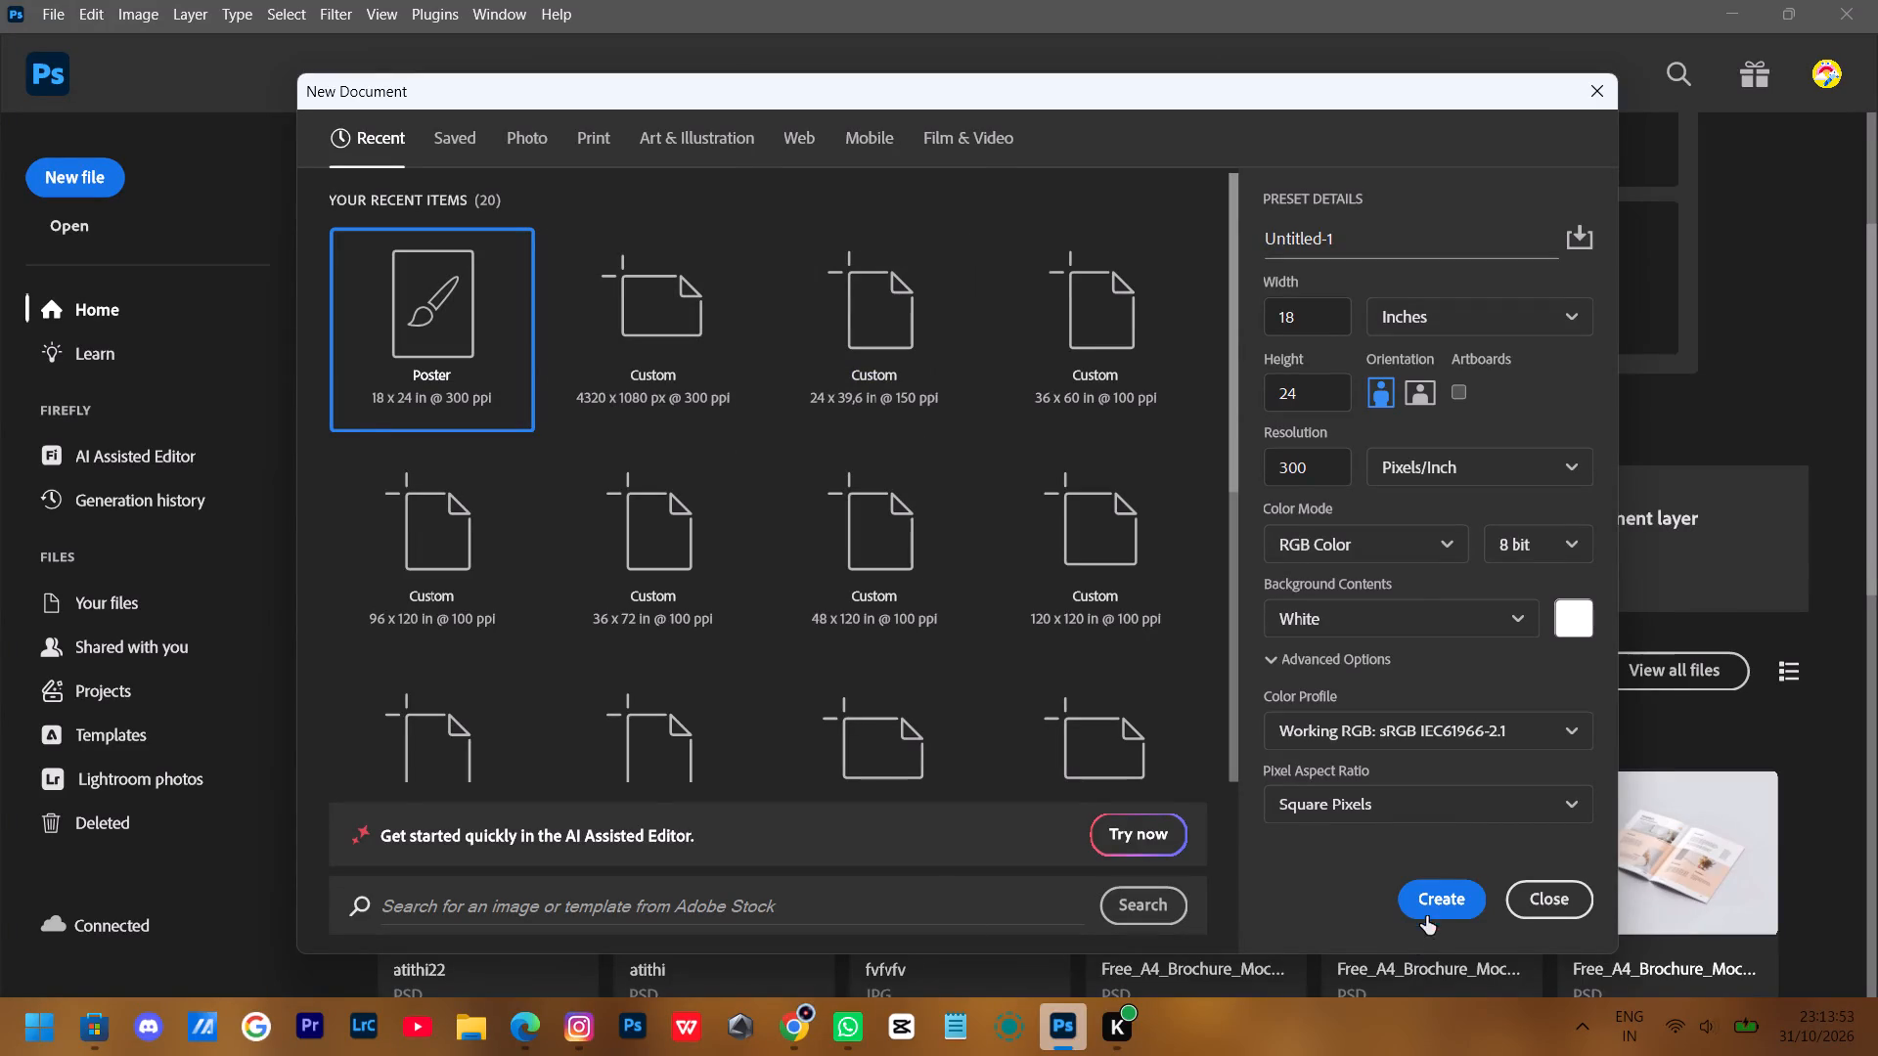
click(1429, 893)
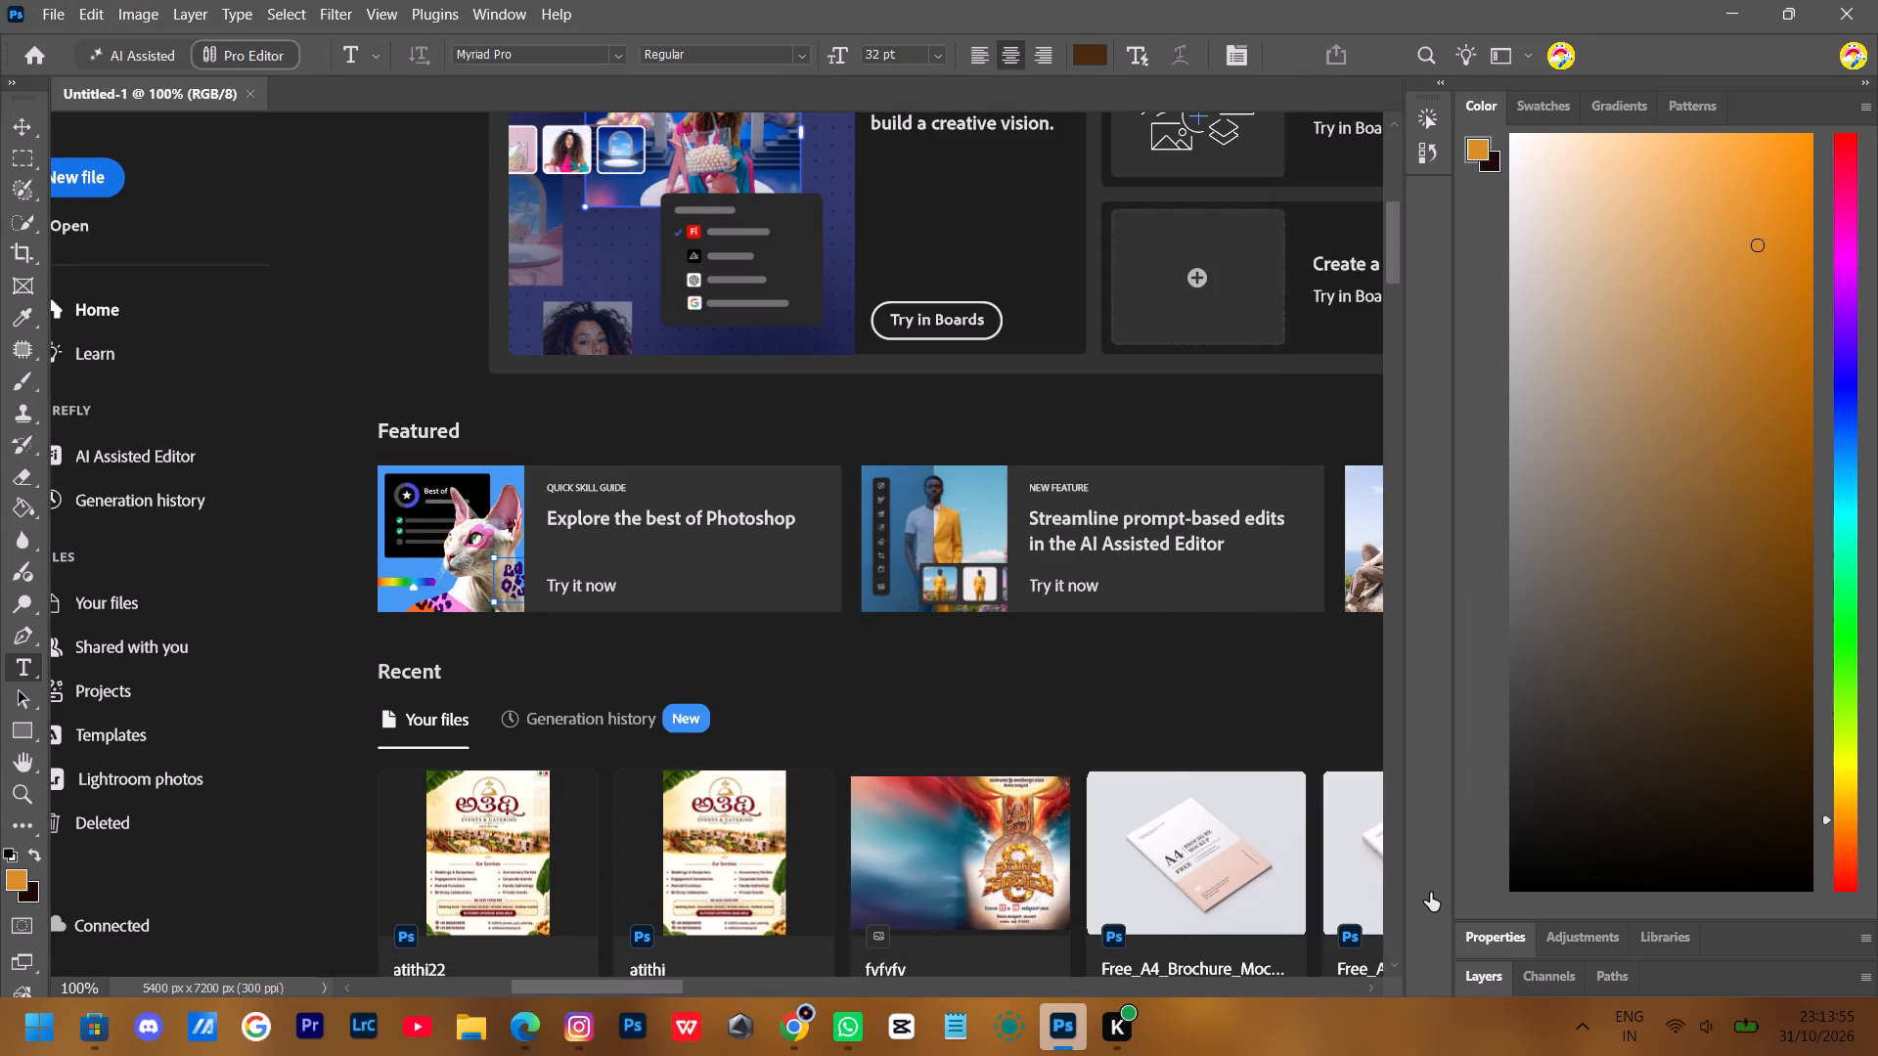
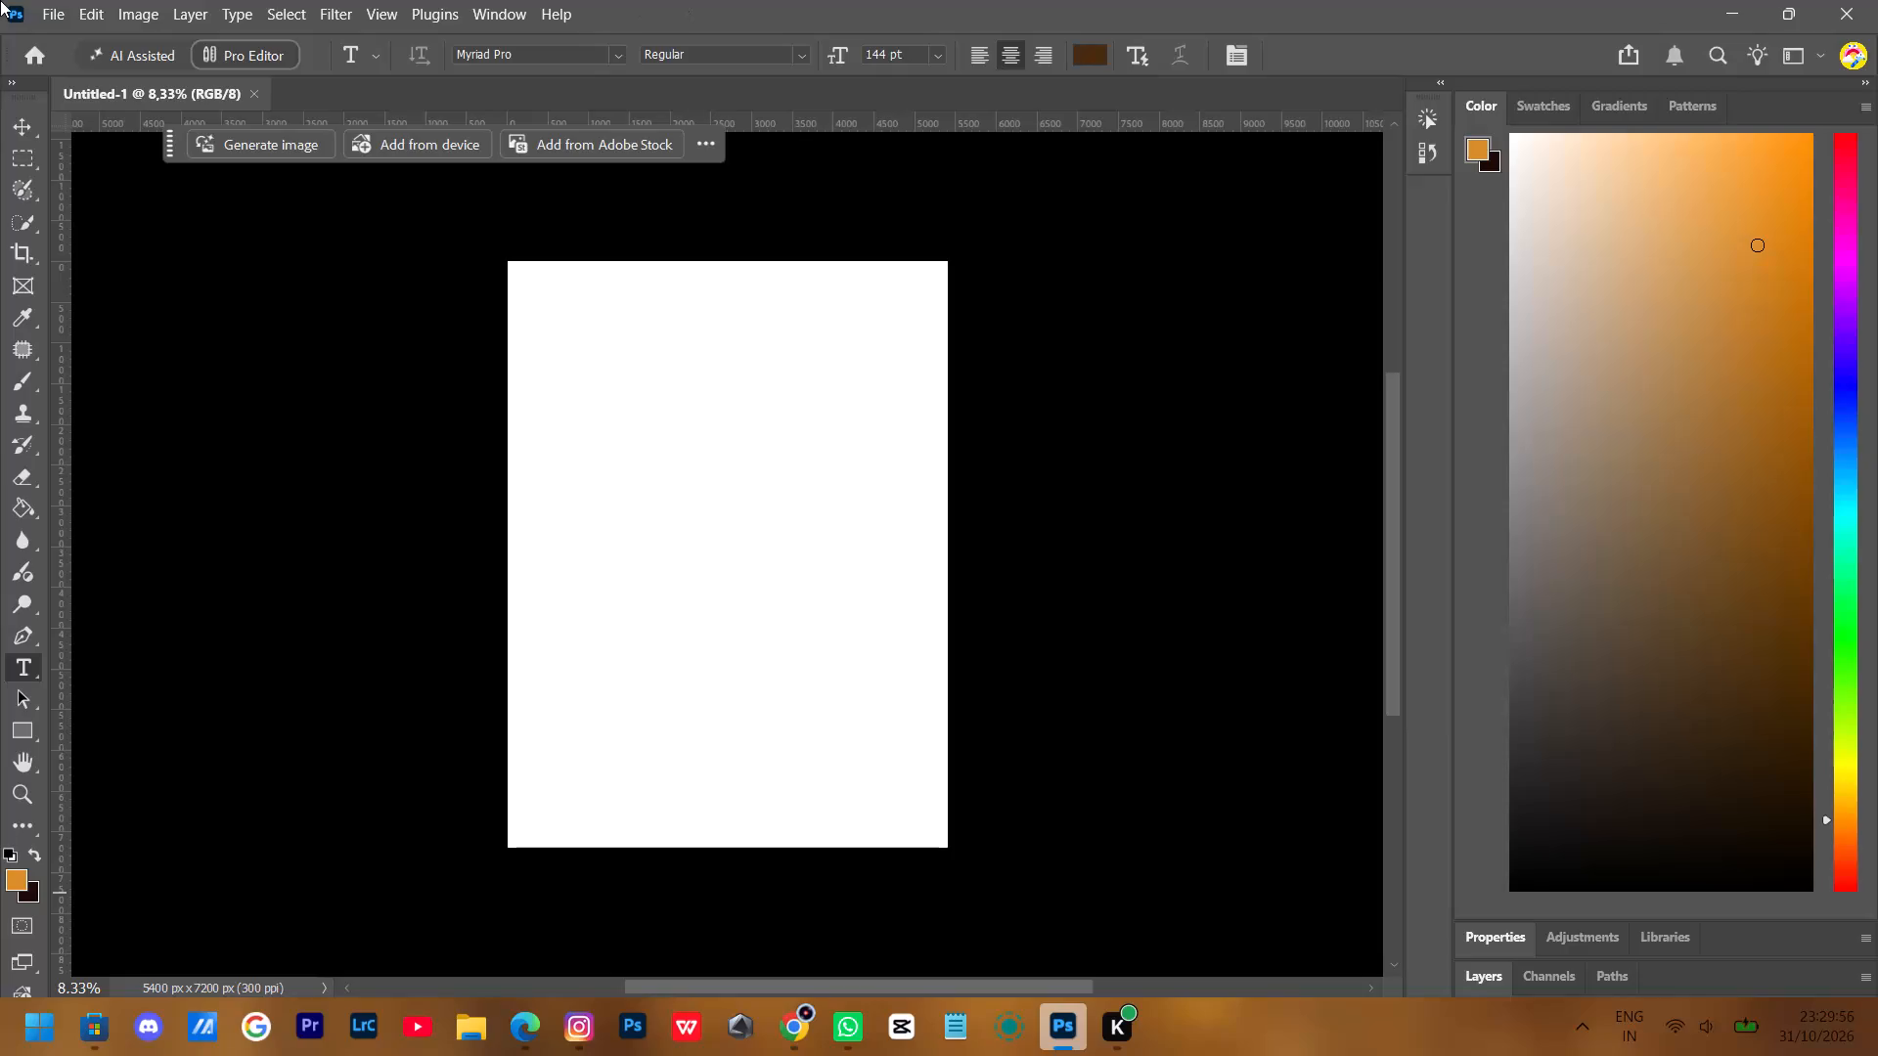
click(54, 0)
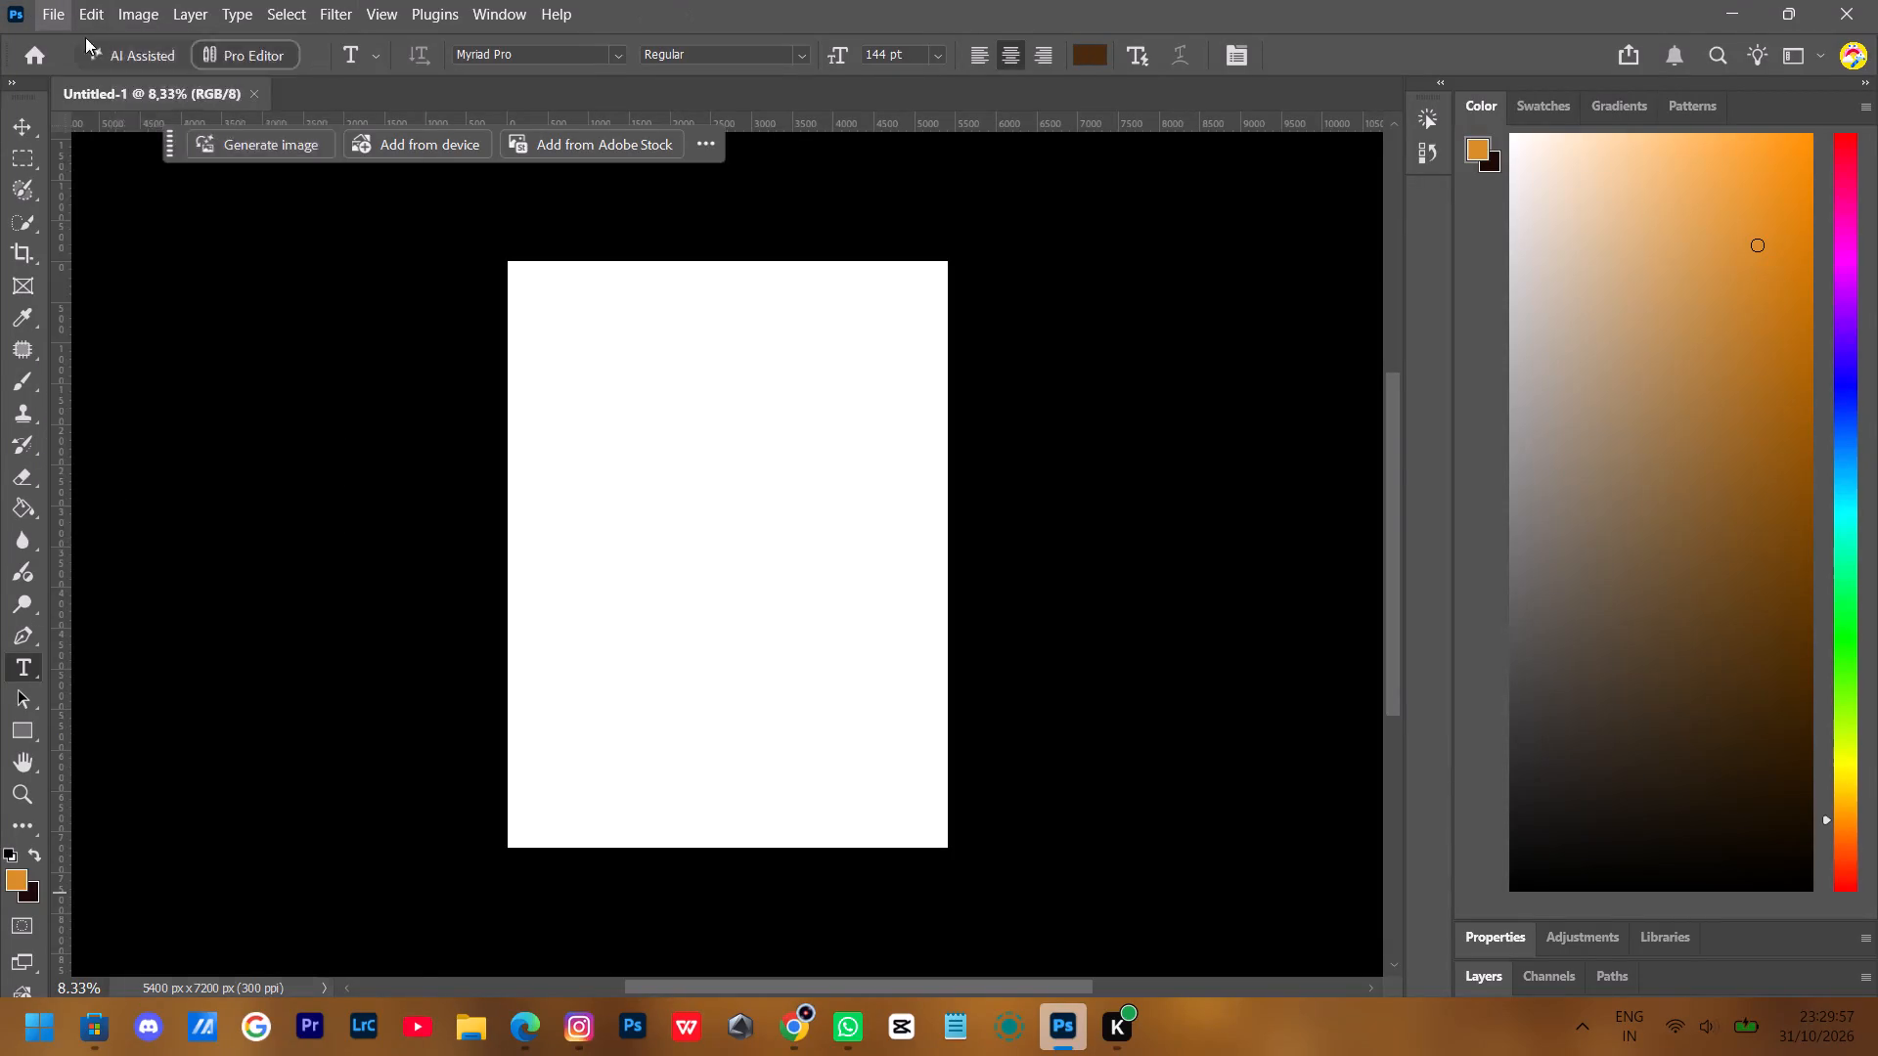
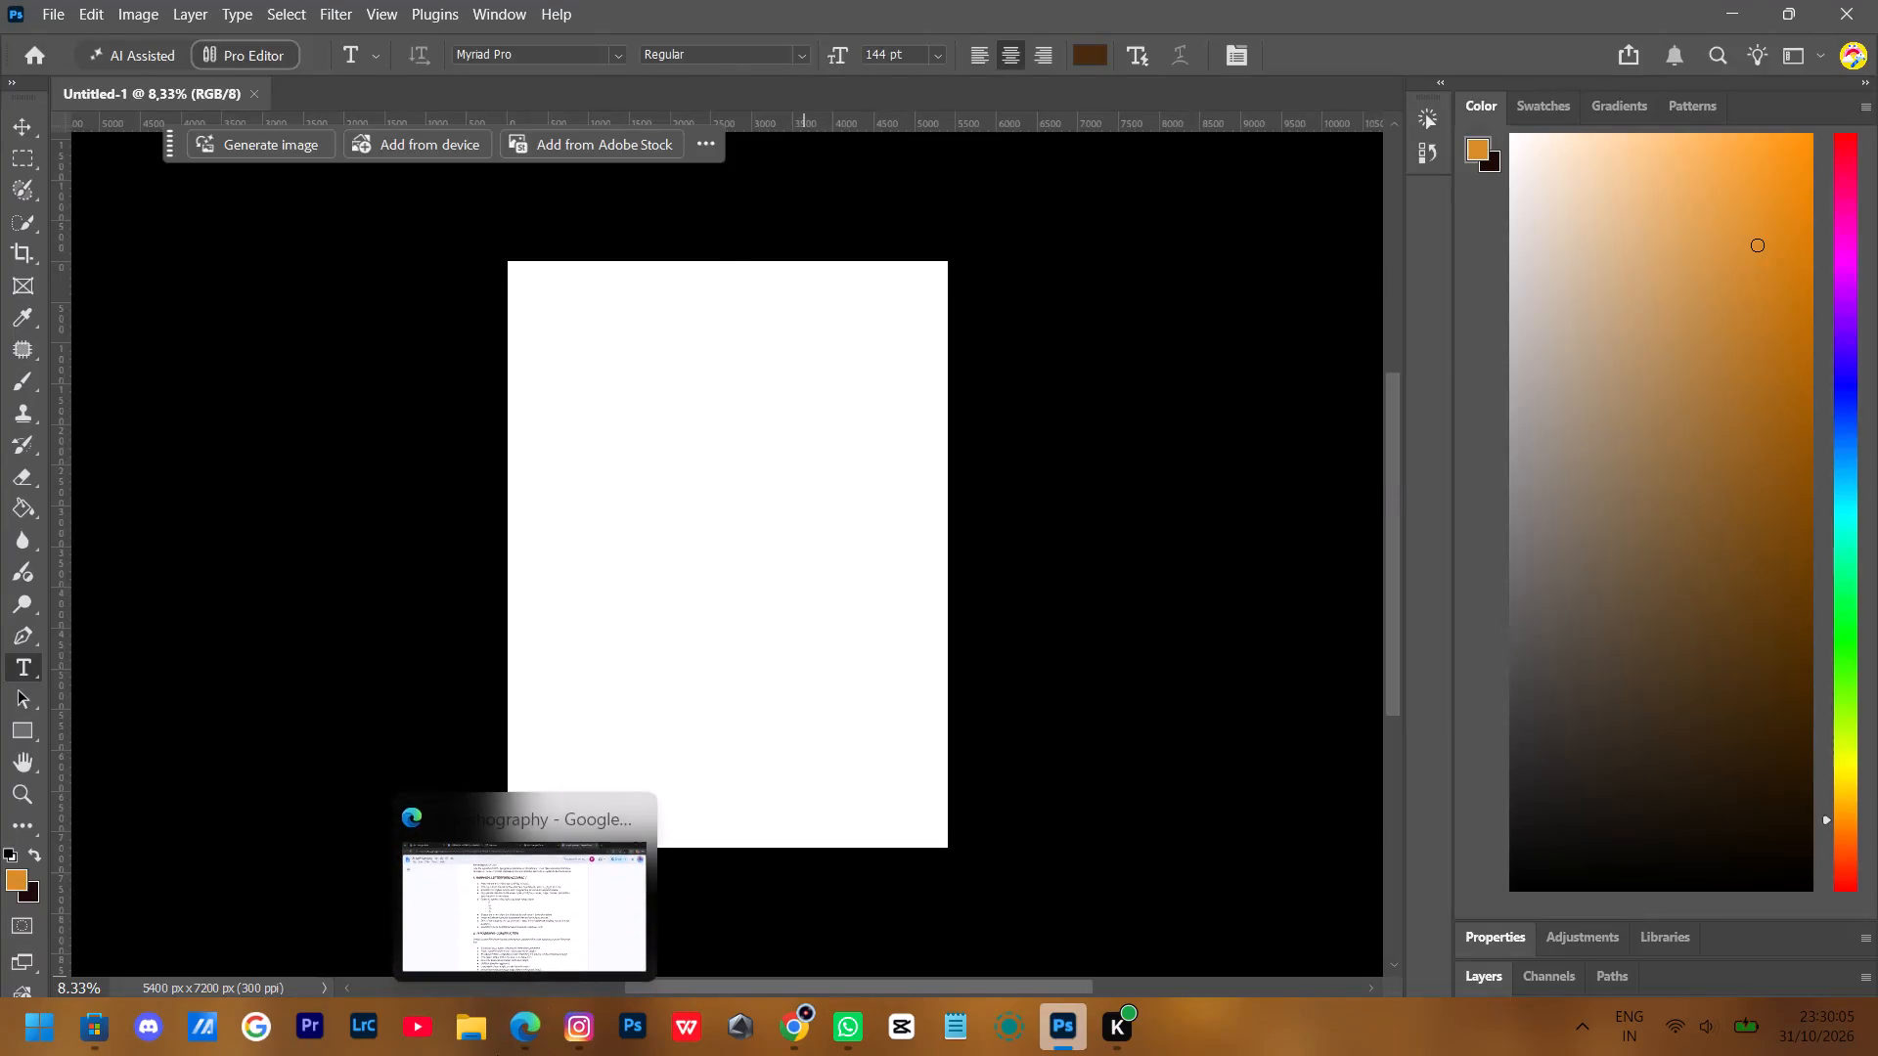
Place "Metallic Kannada Statehood Celebration Text (1).png" from the Downloads folder across the full canvas width, slightly above the centre.
click(471, 1030)
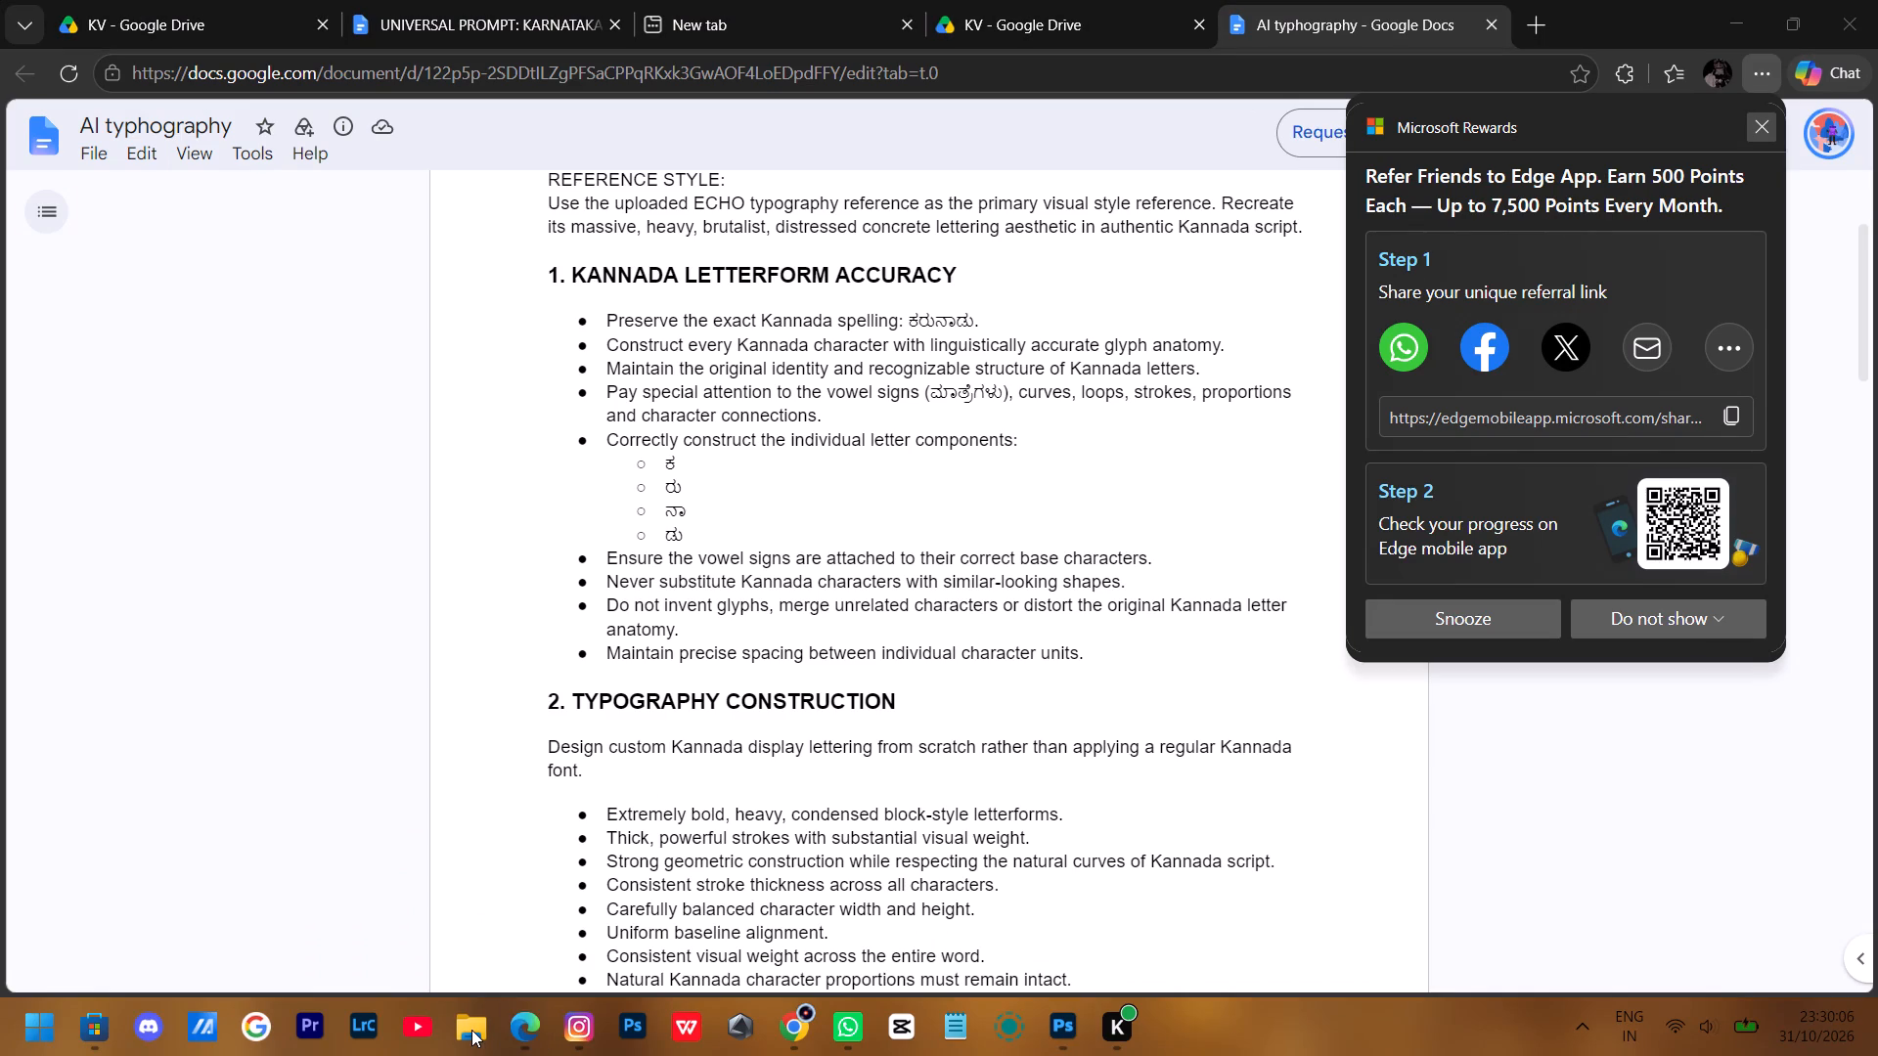
click(471, 1030)
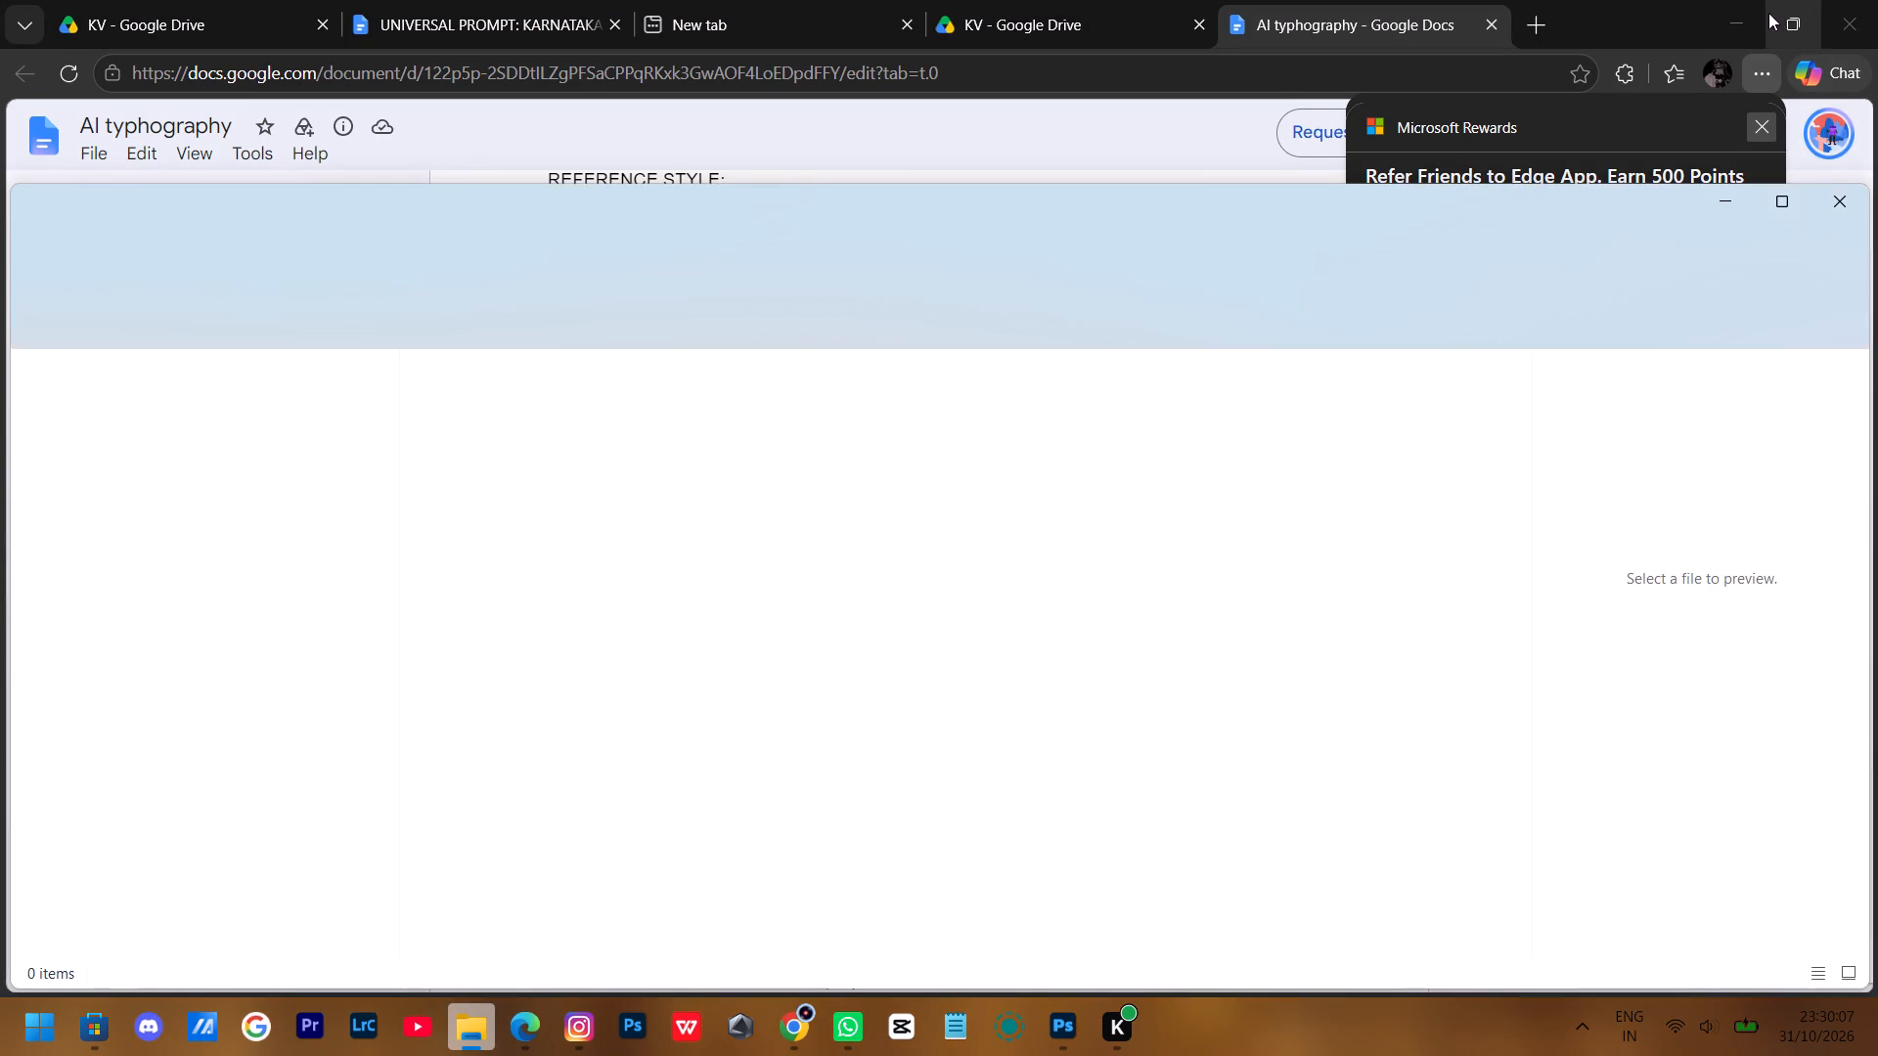
click(1748, 9)
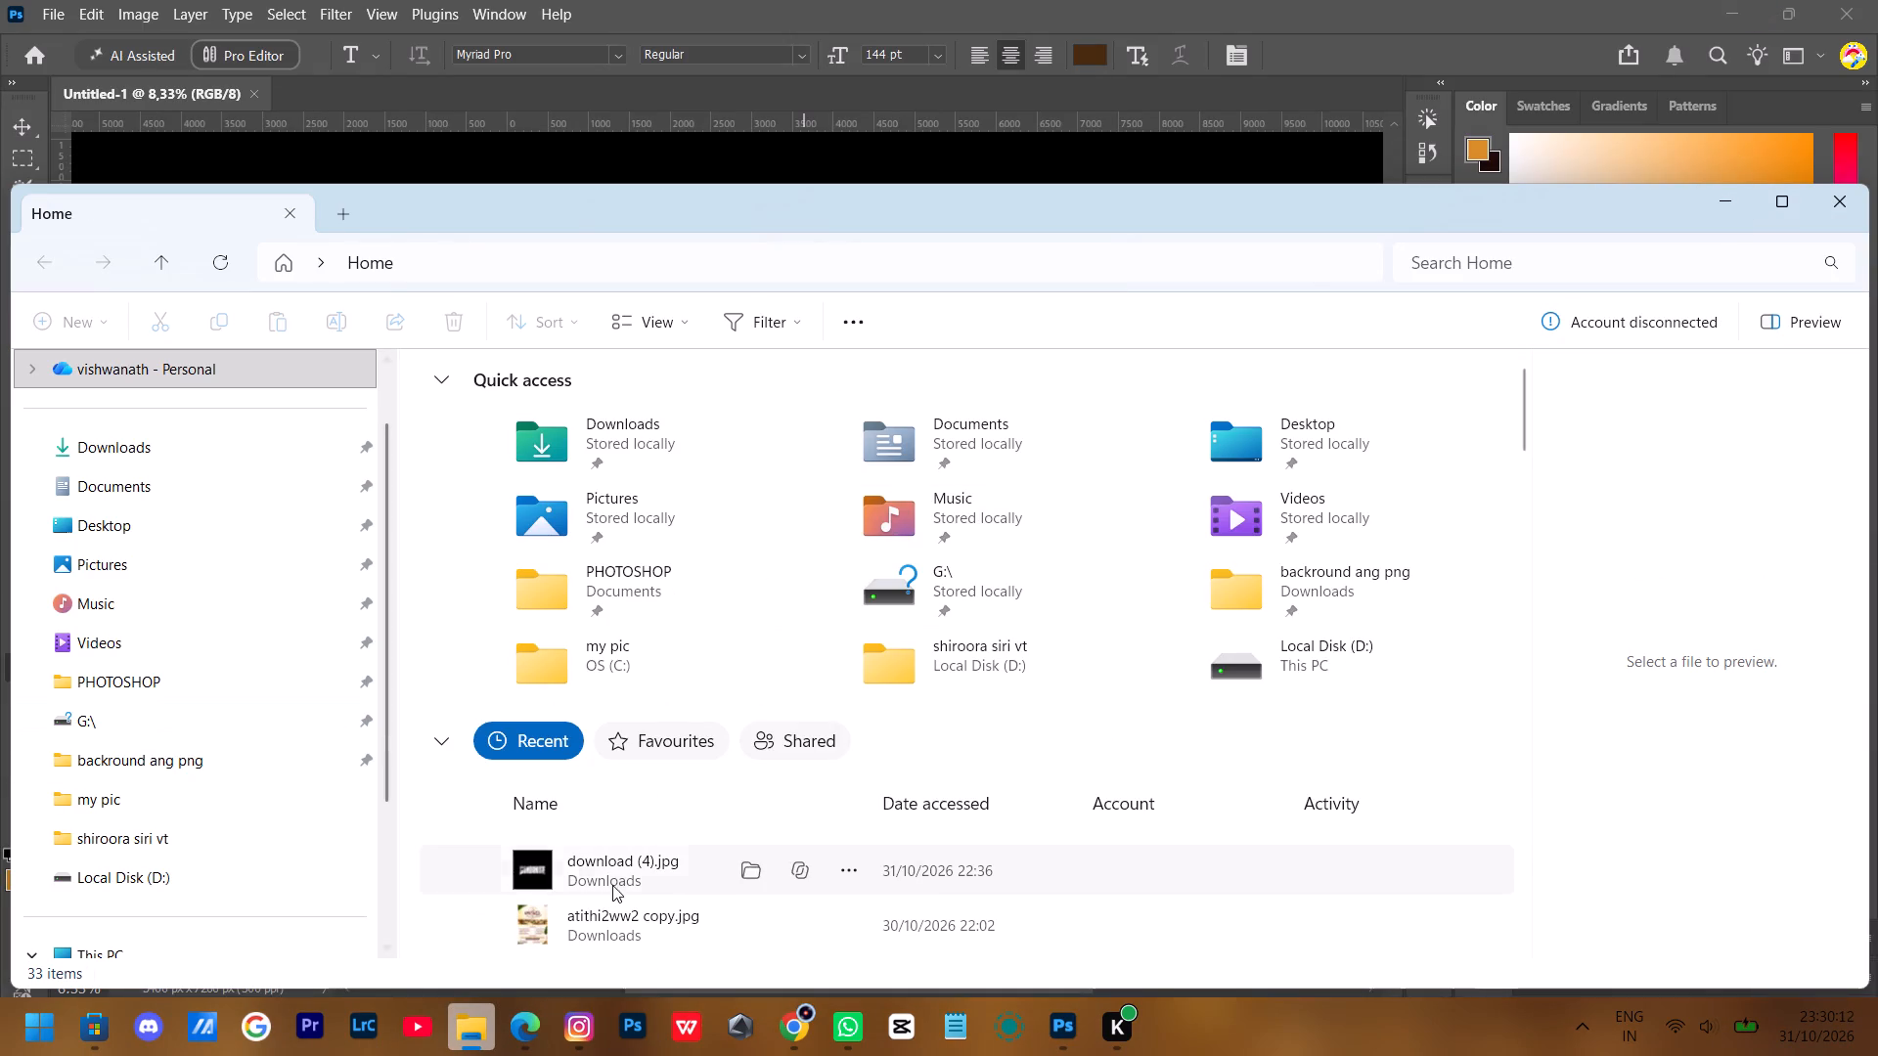
click(157, 434)
drag(636, 208, 667, 395)
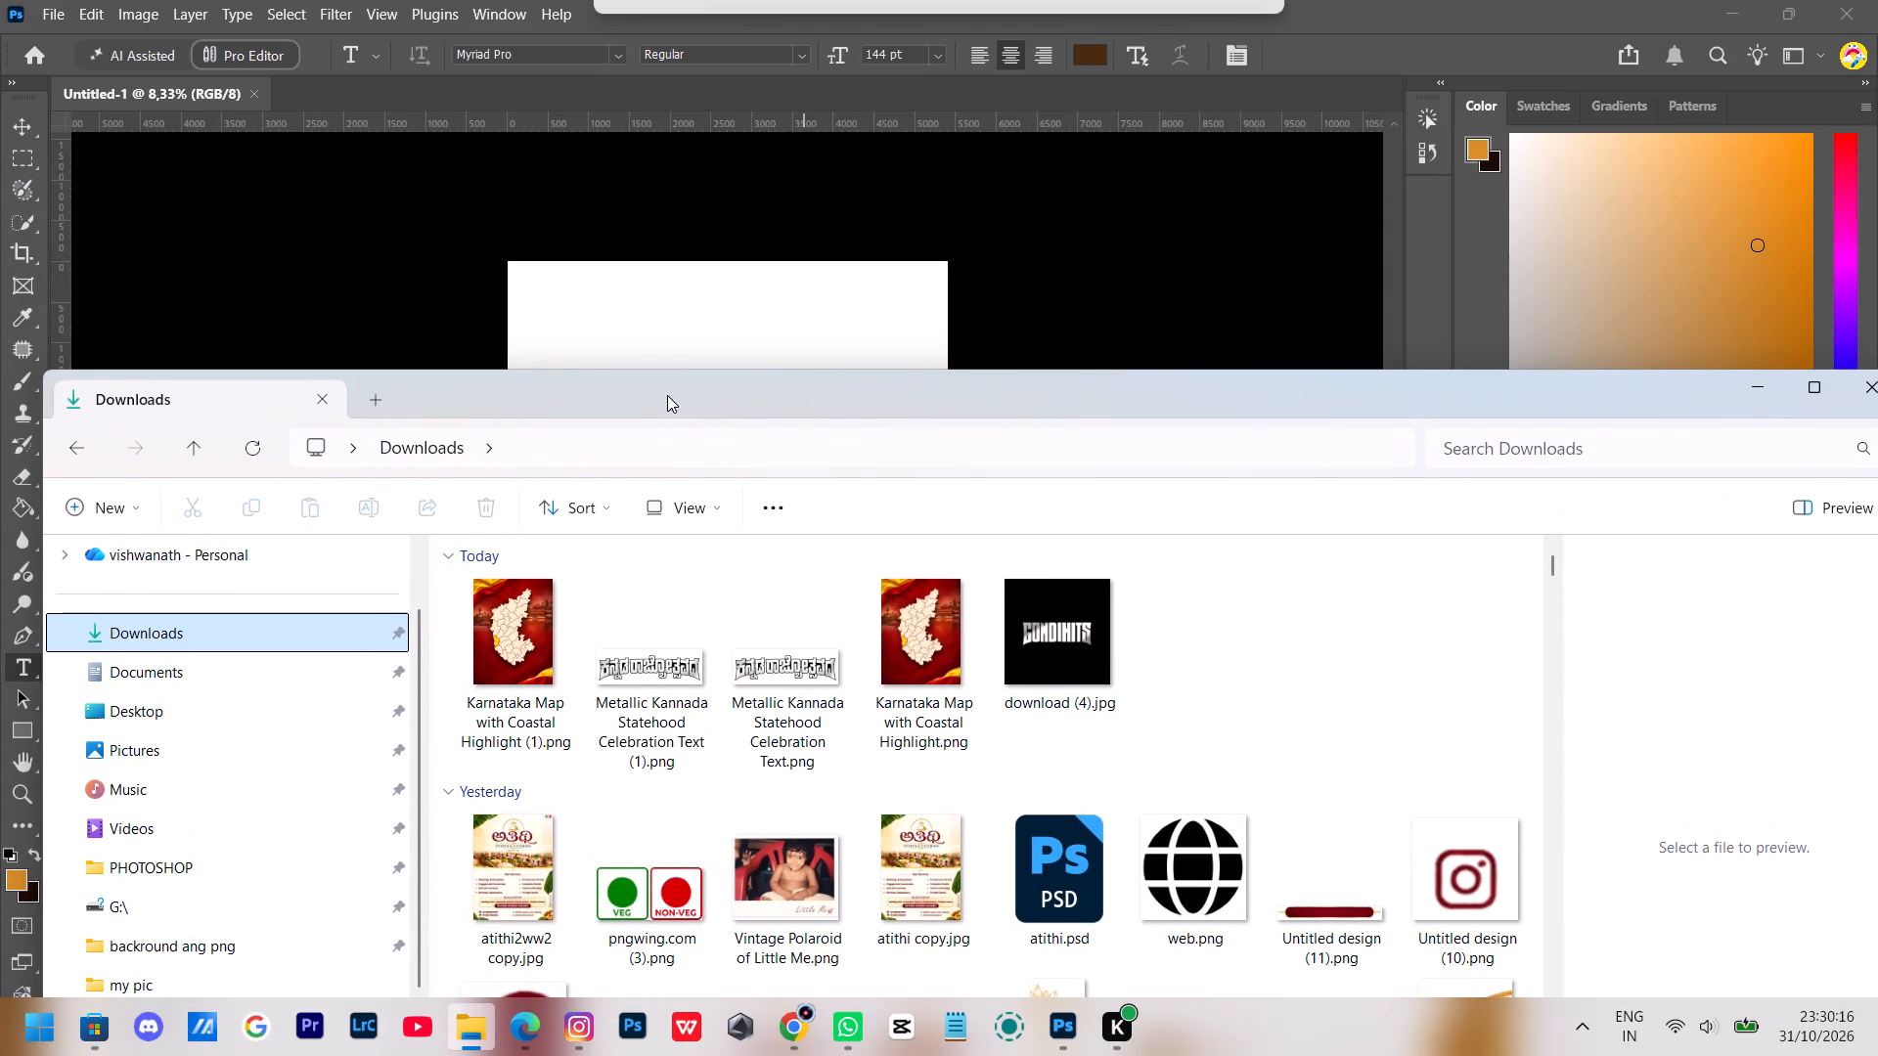
drag(667, 395, 668, 394)
click(673, 676)
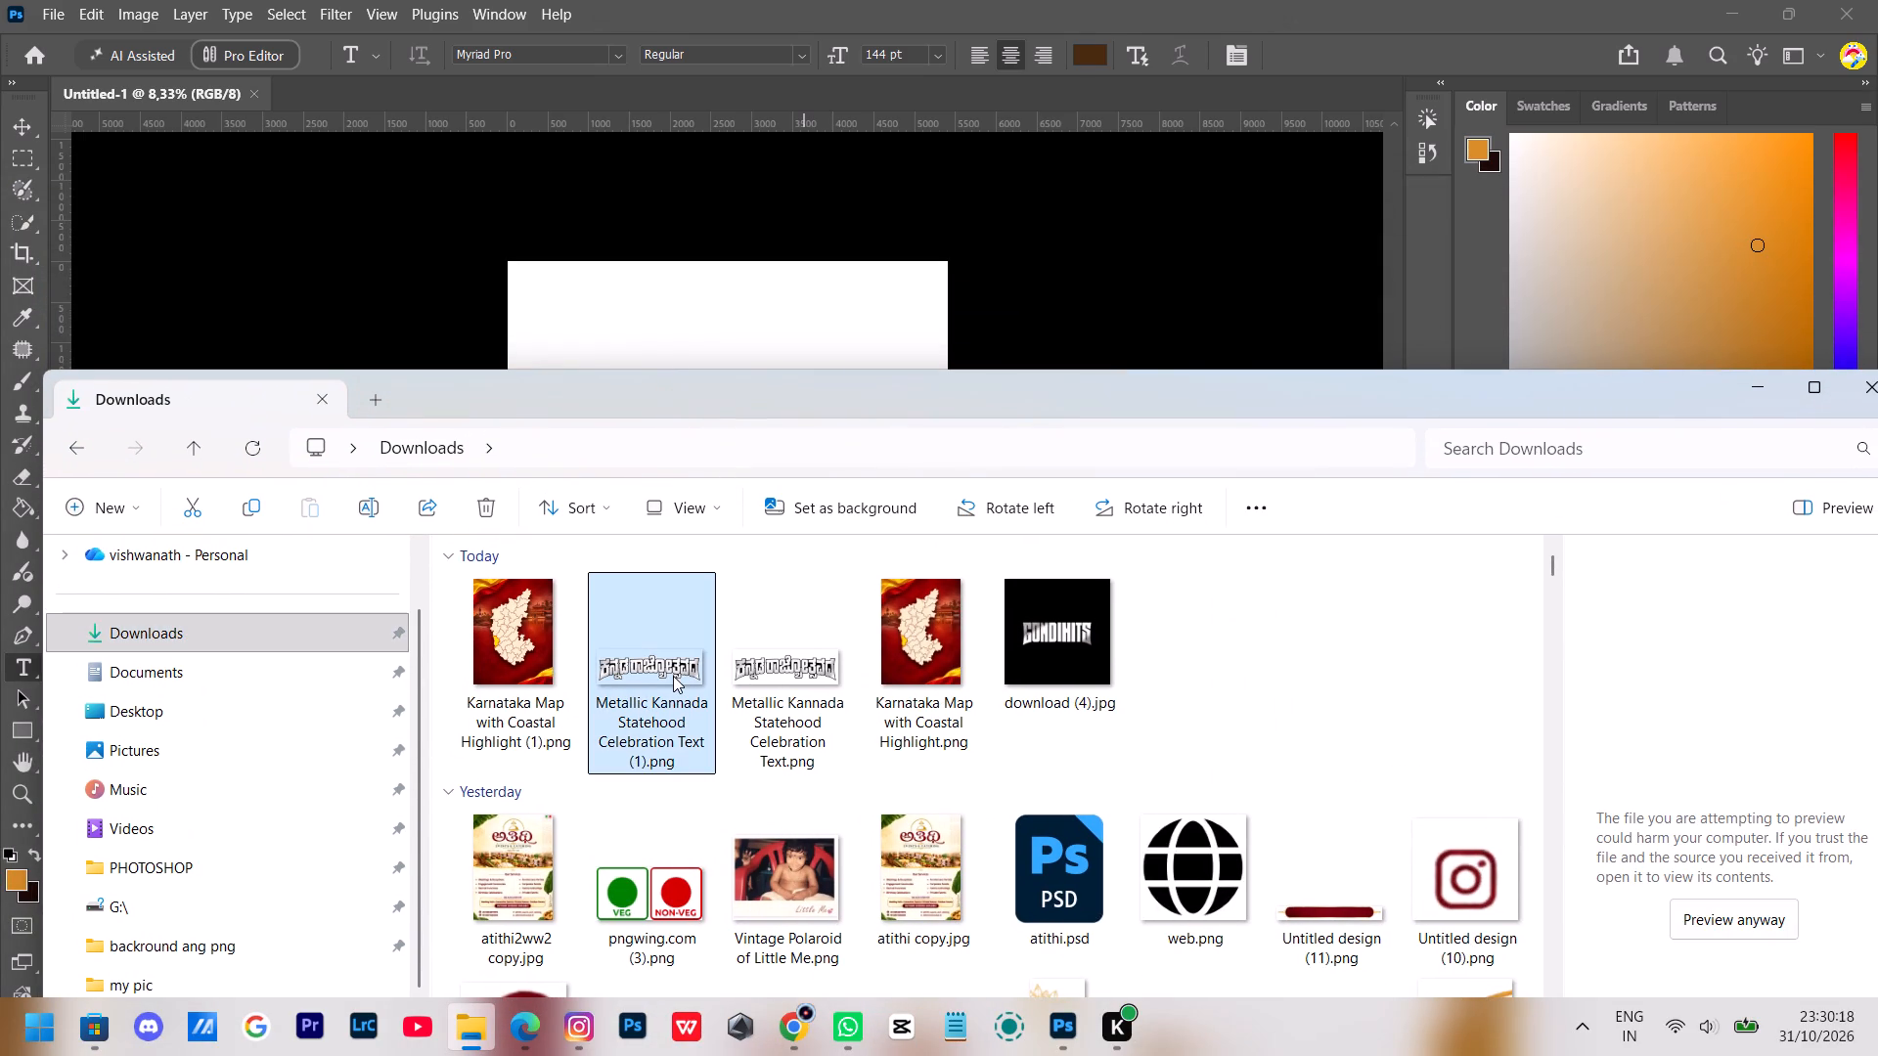
drag(667, 684, 791, 431)
drag(791, 431, 787, 330)
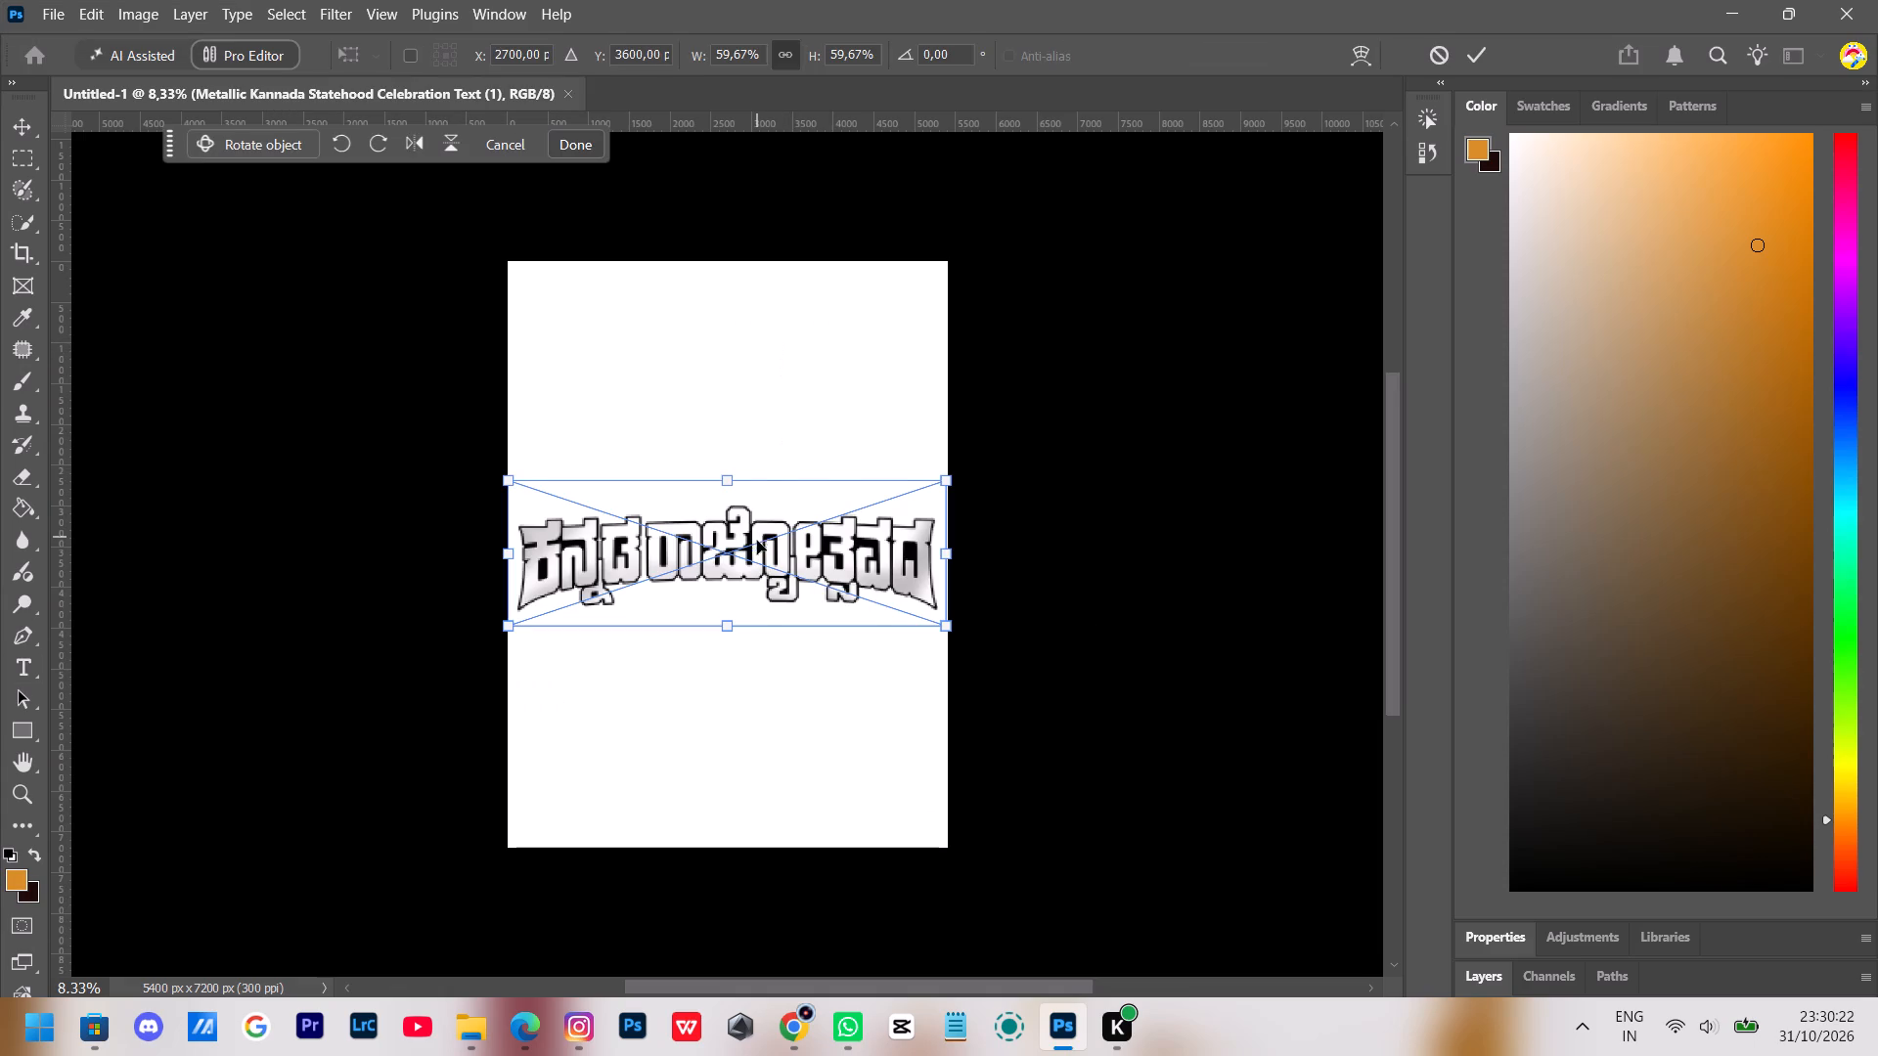
drag(757, 549, 757, 523)
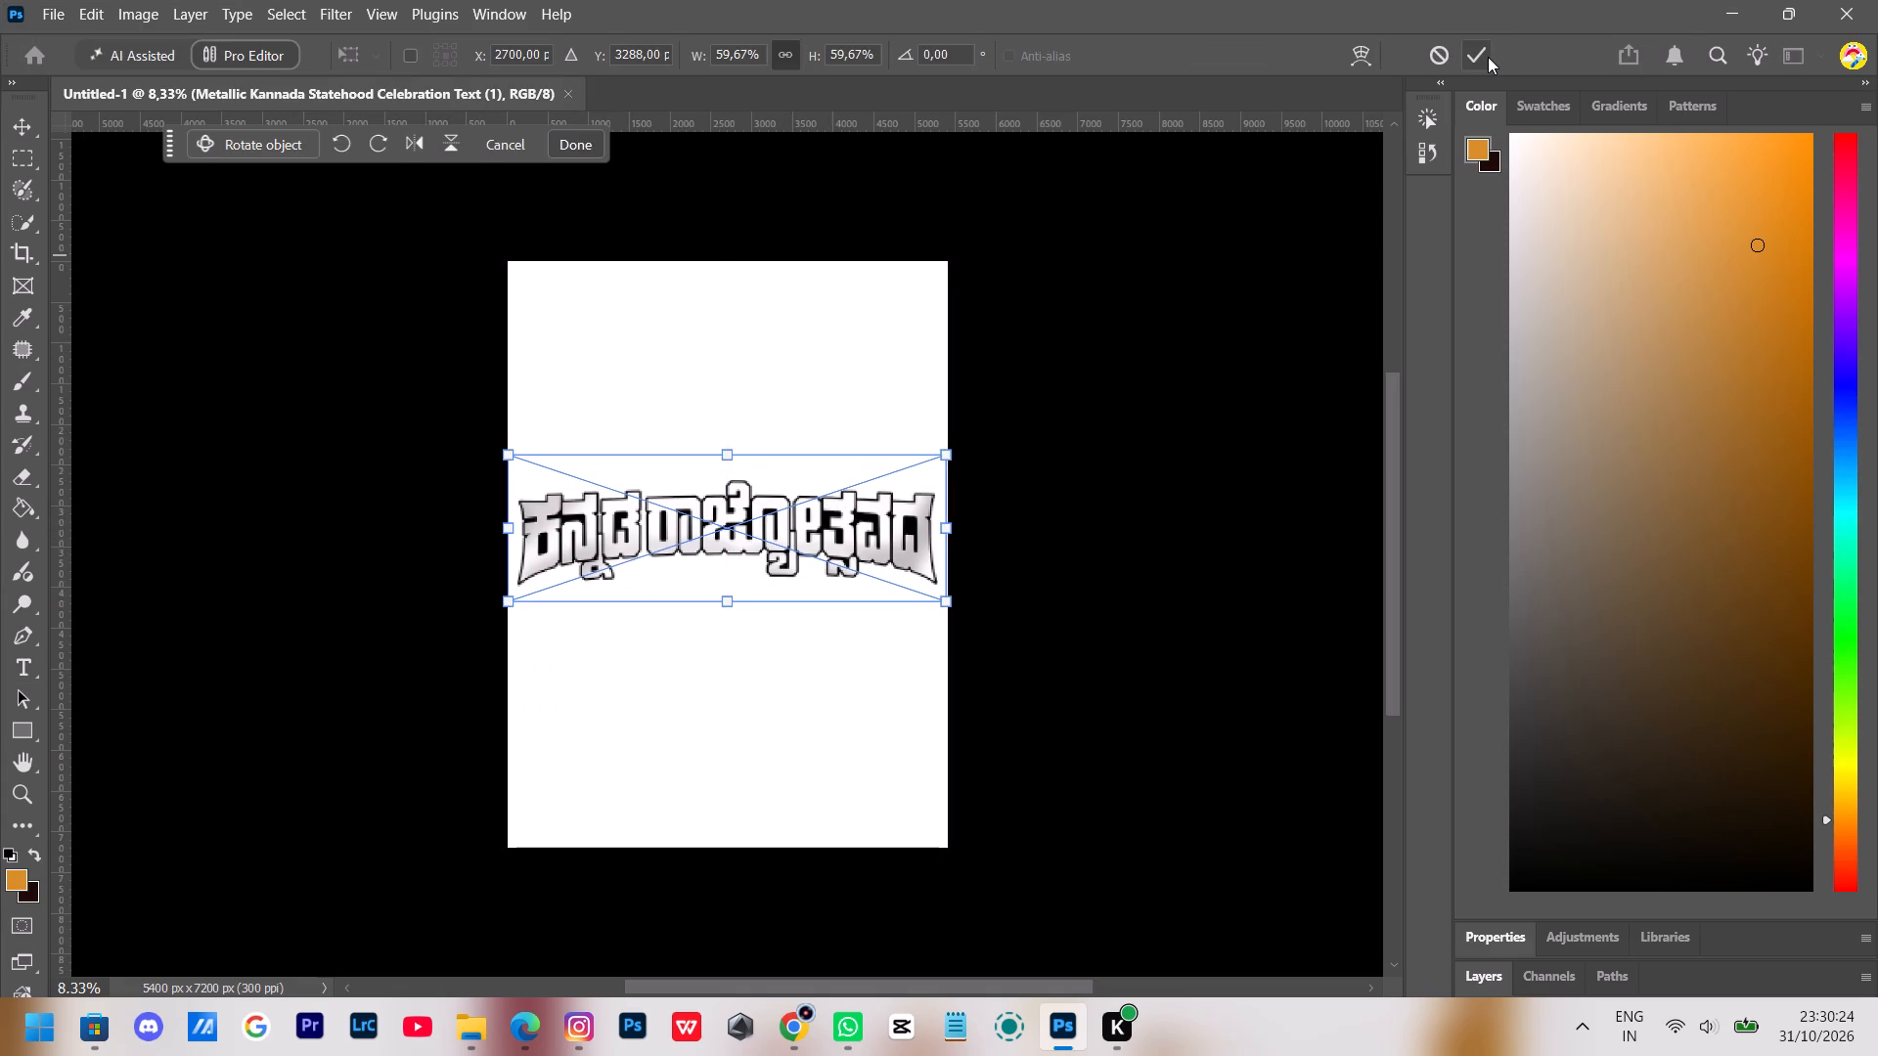
click(1488, 57)
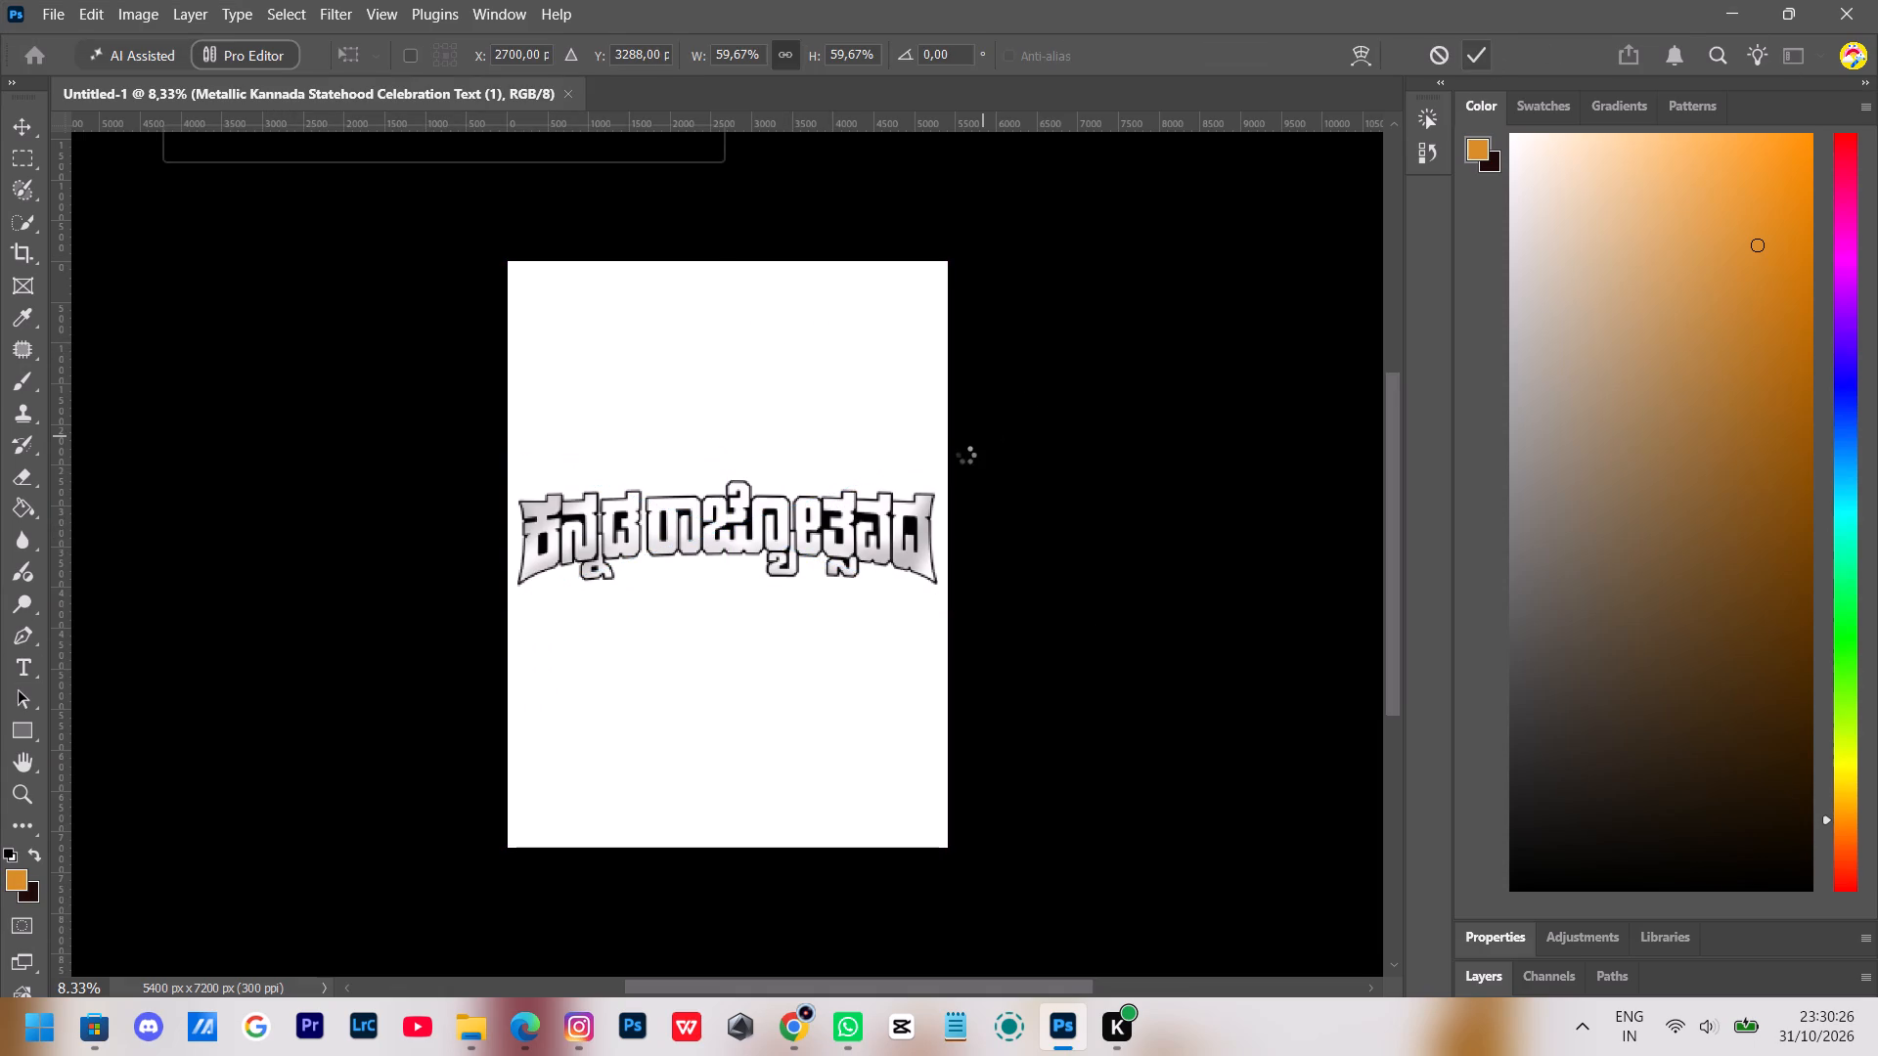
Examine the placed Kannada lettering up close and against the whole page.
alt+scroll(588, 618, up, 6)
alt+scroll(789, 549, up, 4)
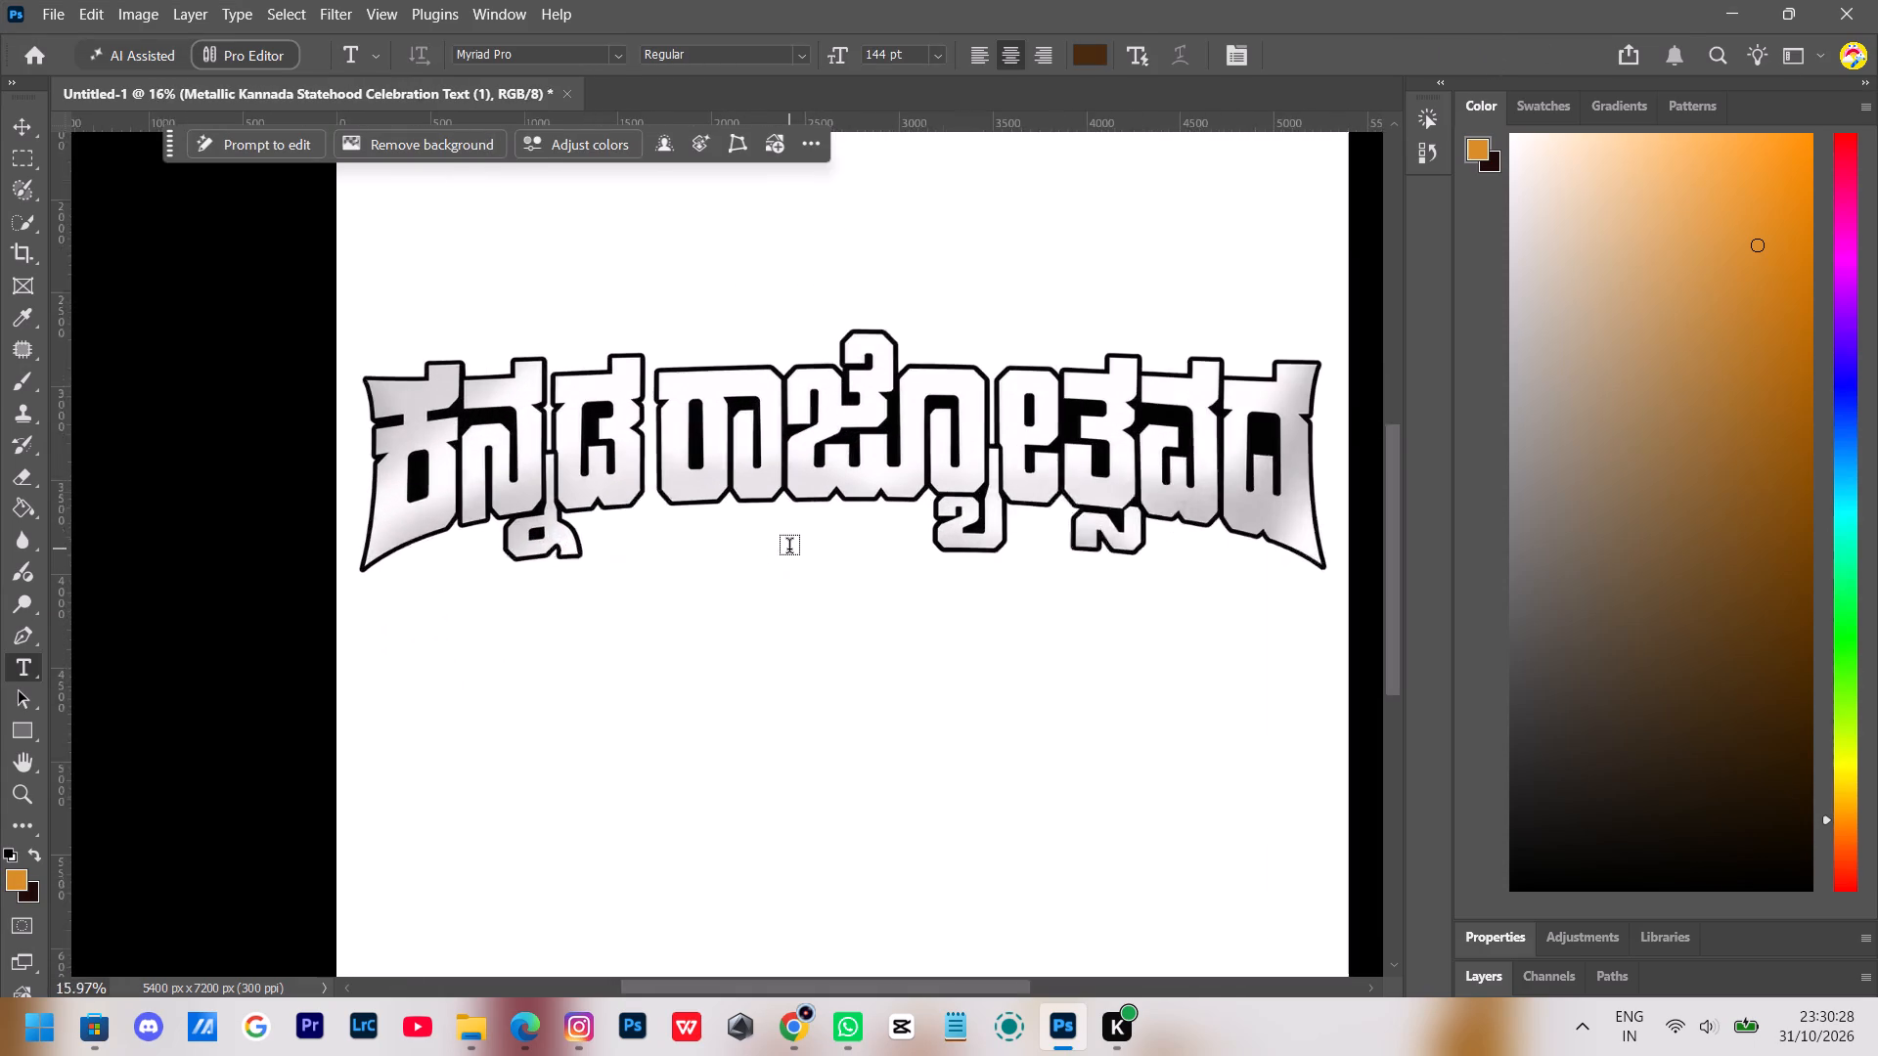
alt+scroll(922, 494, down, 5)
ctrl+scroll(922, 494, down, 10)
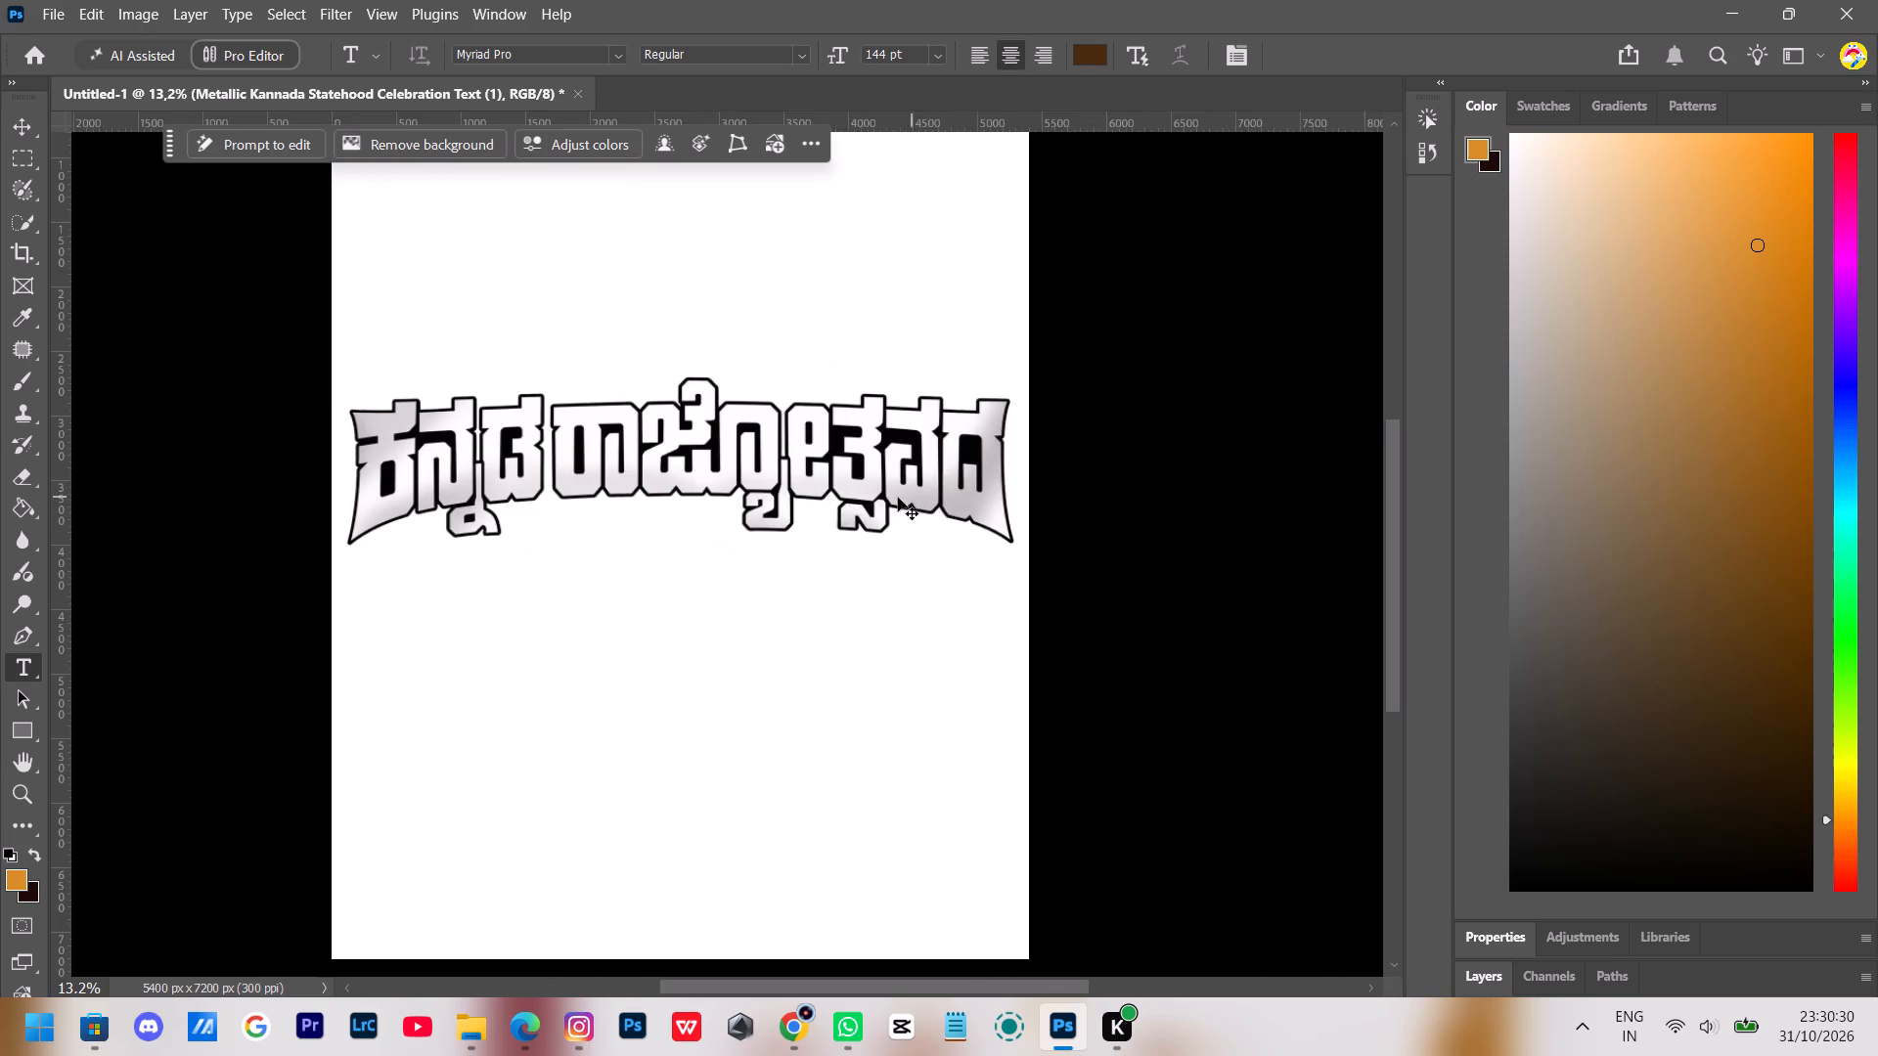
ctrl+scroll(898, 498, down, 5)
alt+scroll(726, 462, up, 5)
alt+scroll(729, 466, down, 5)
scroll(334, 341, up, 1)
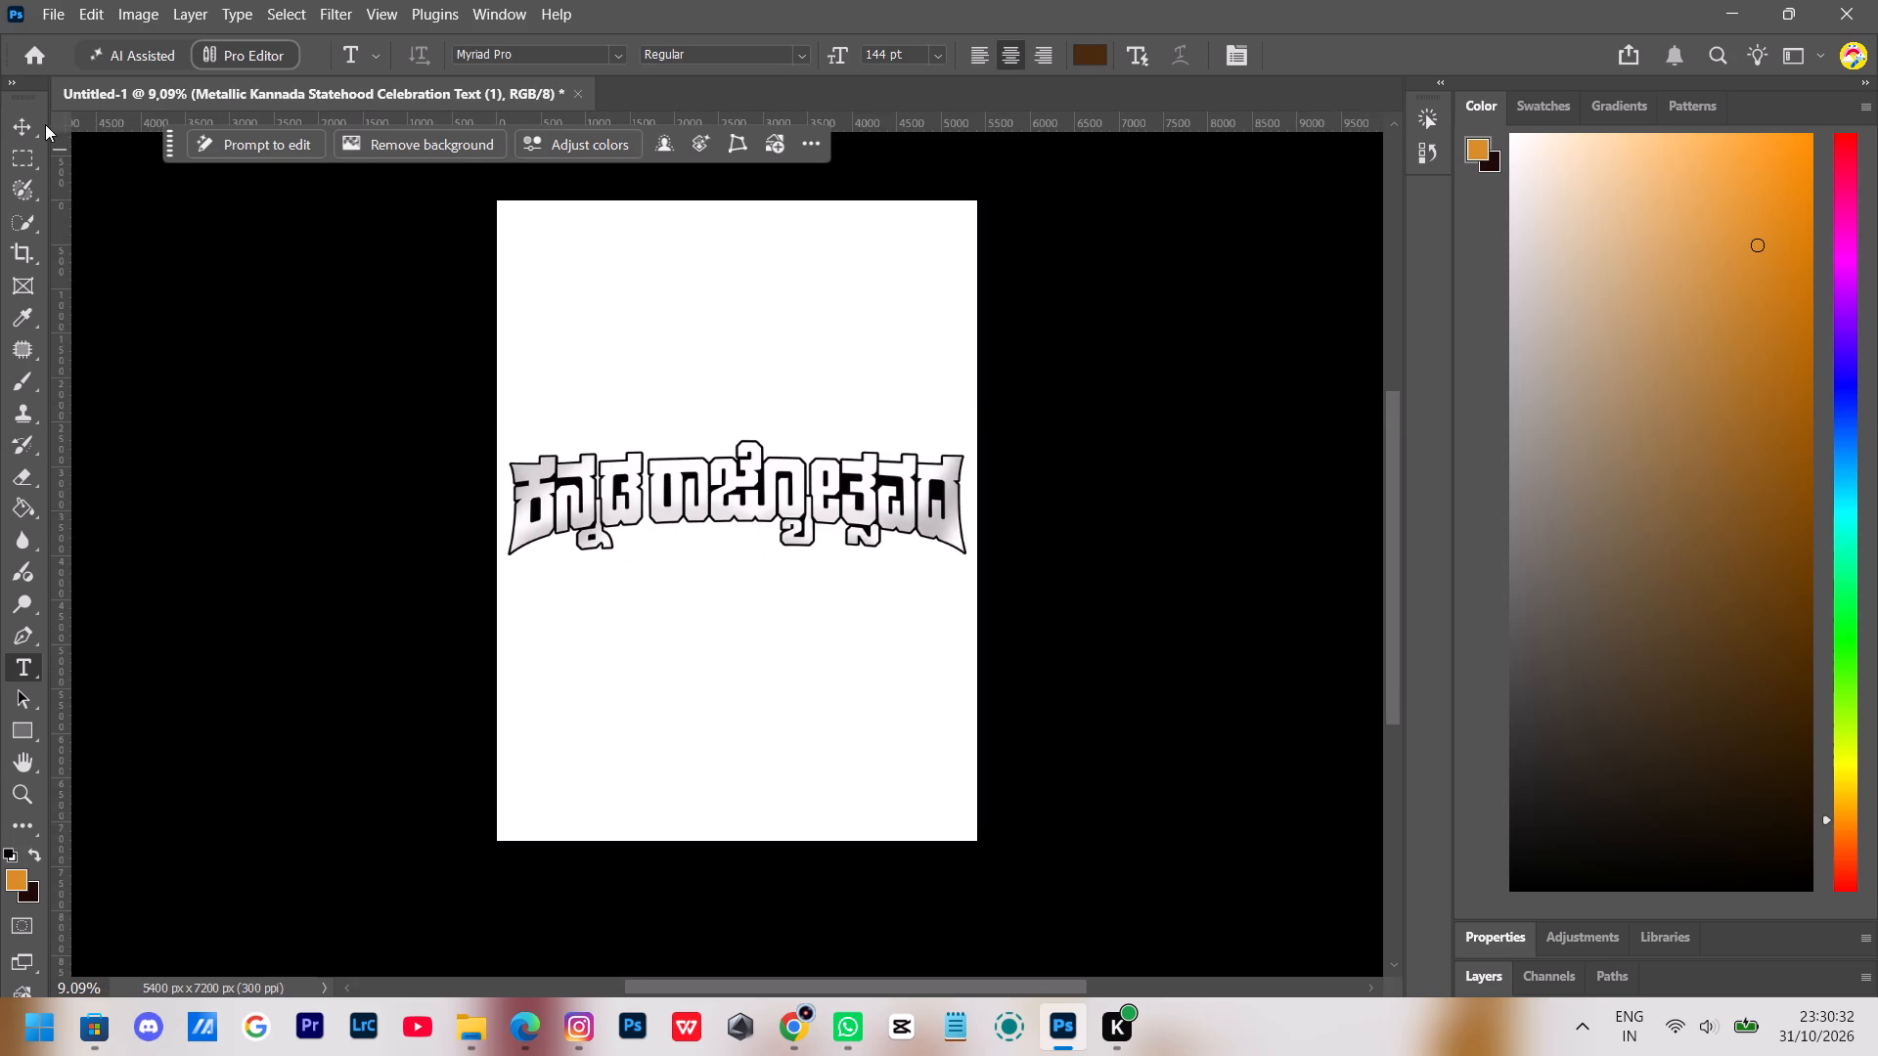
Place "Karnataka Map with Coastal Highlight (1).png" from the Downloads folder at 100% in the centre of the canvas.
click(476, 1050)
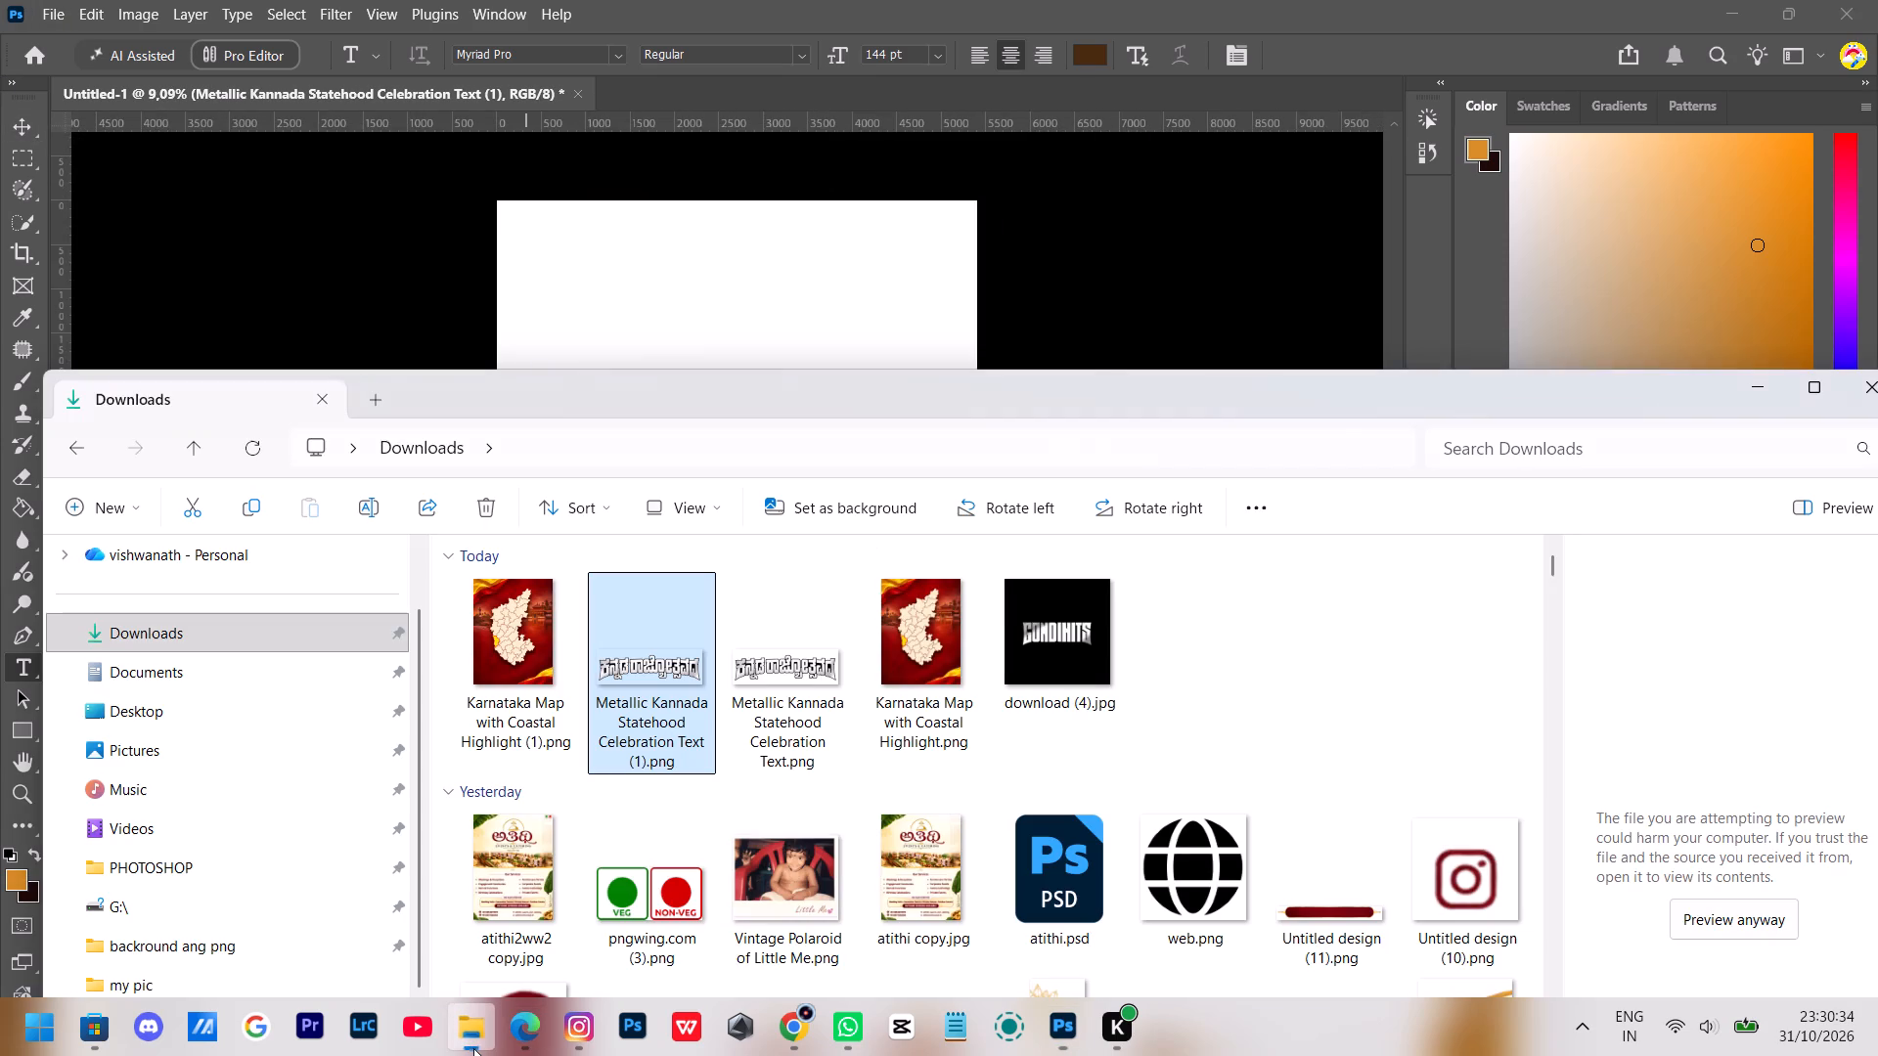
drag(496, 658, 514, 645)
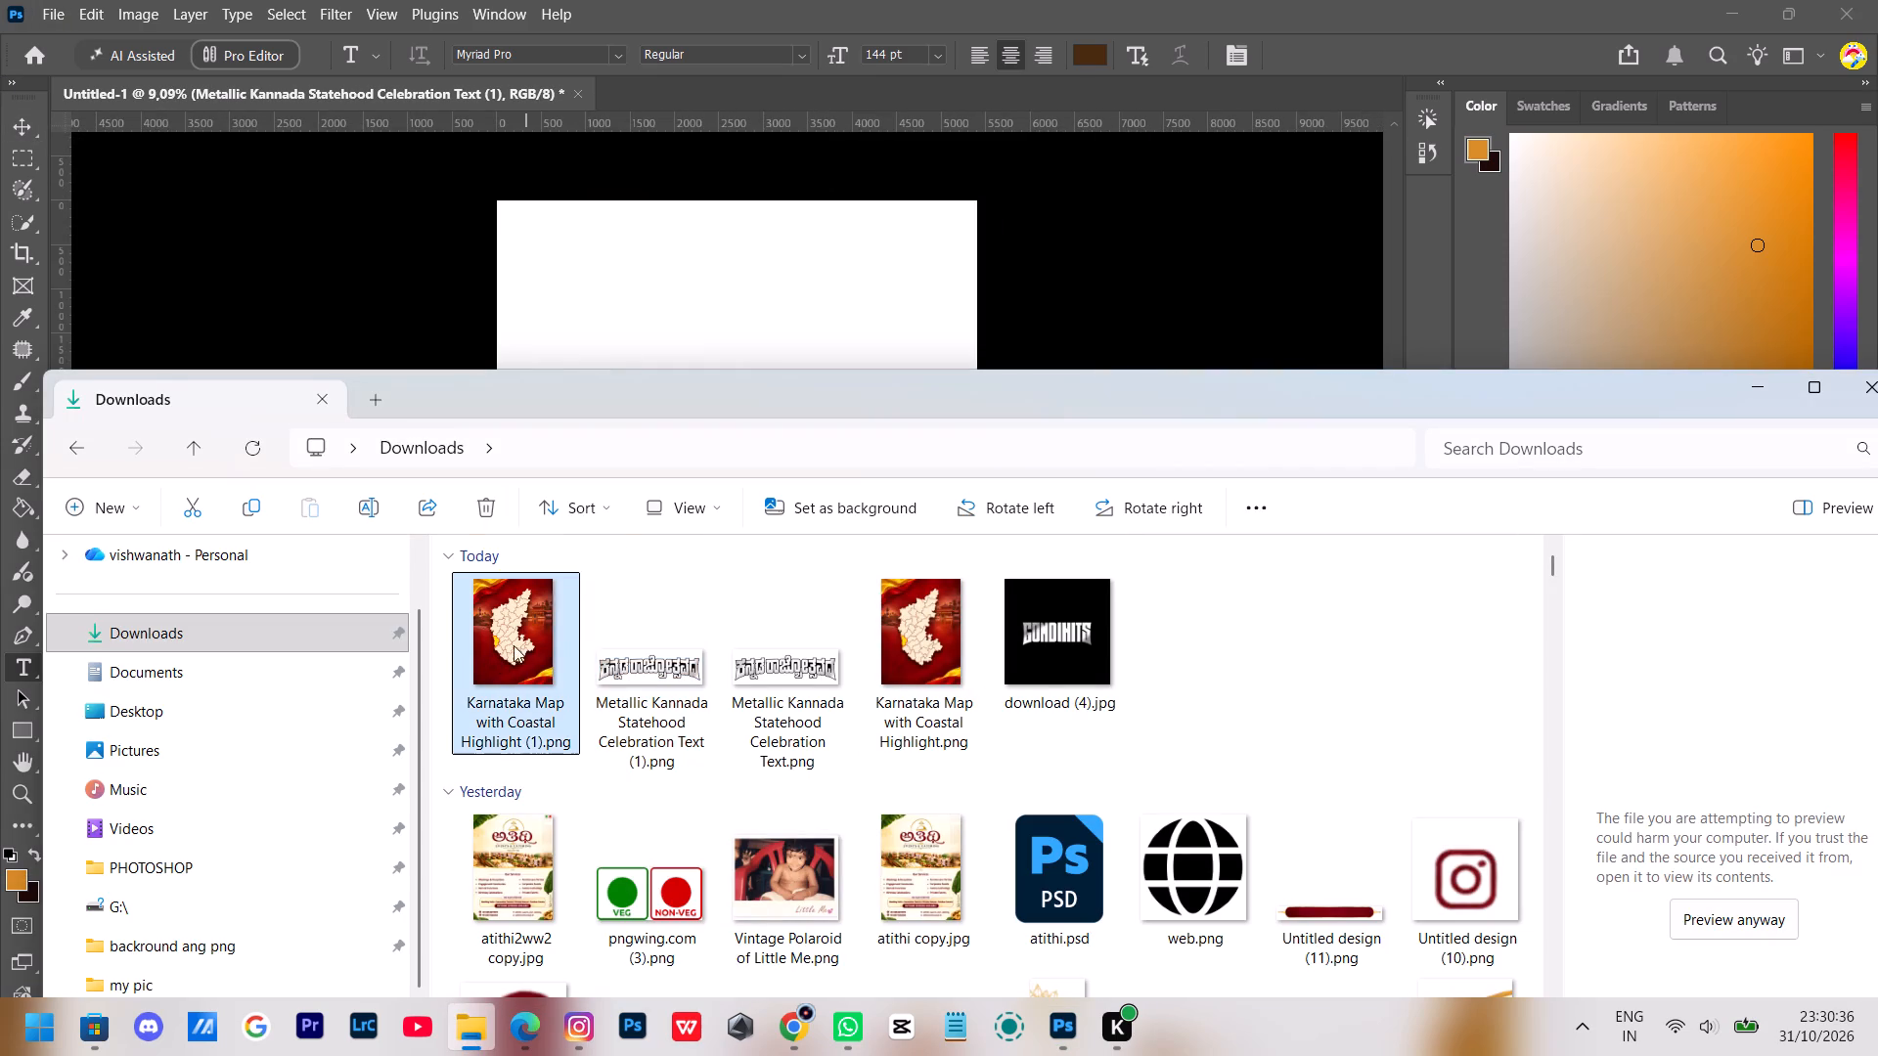
drag(514, 645, 749, 326)
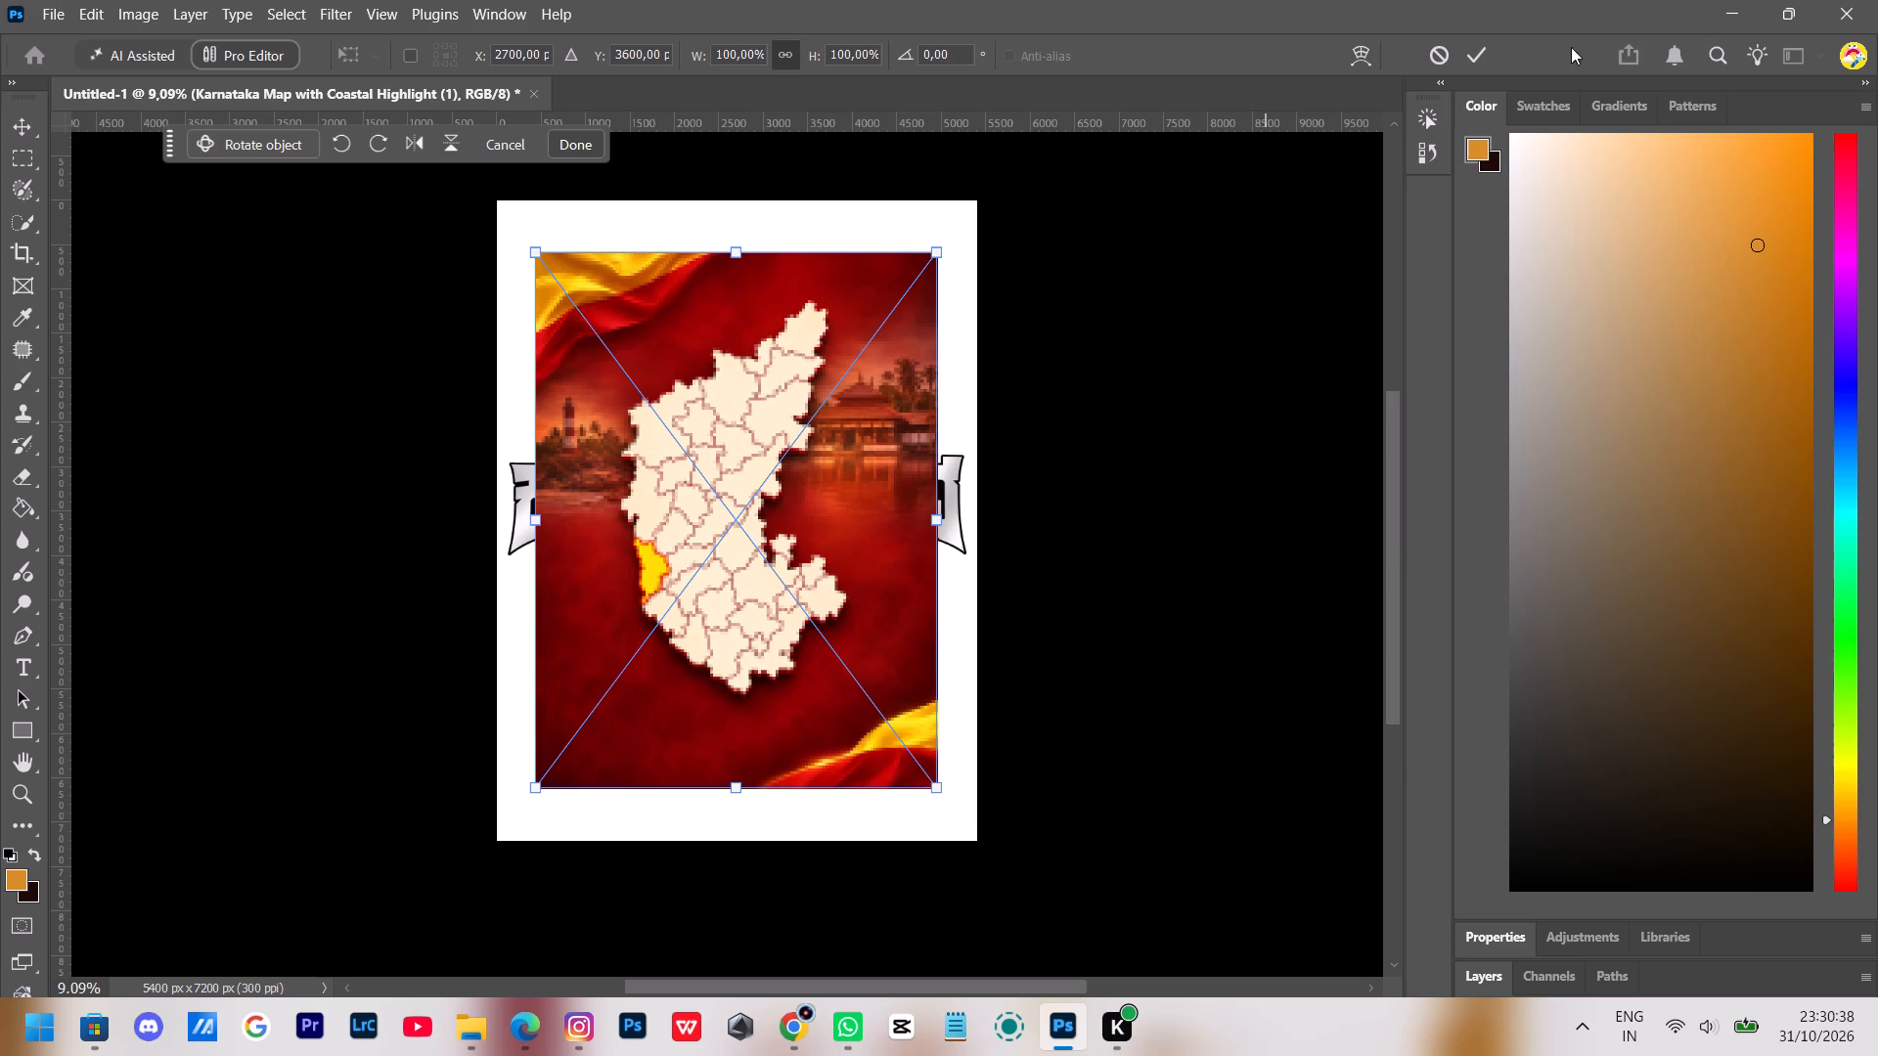
click(1480, 50)
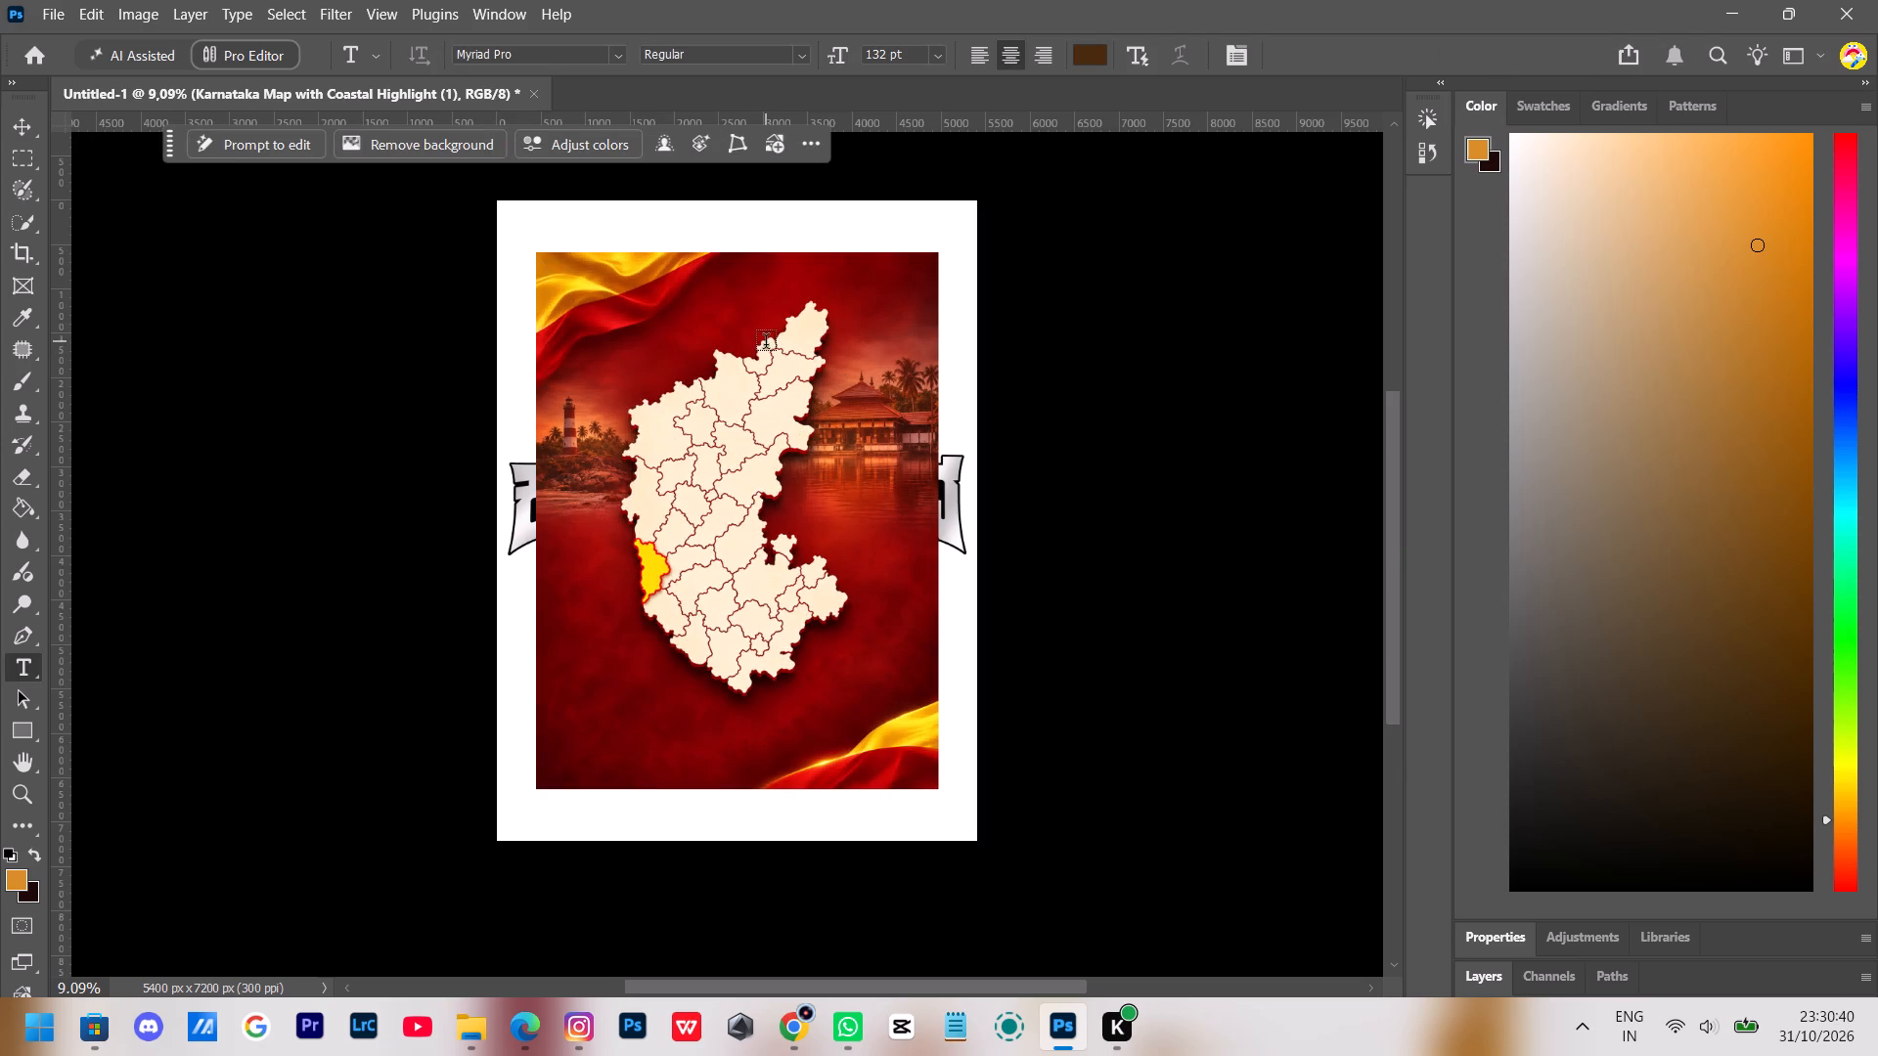
Reset the Essentials workspace layout.
click(33, 132)
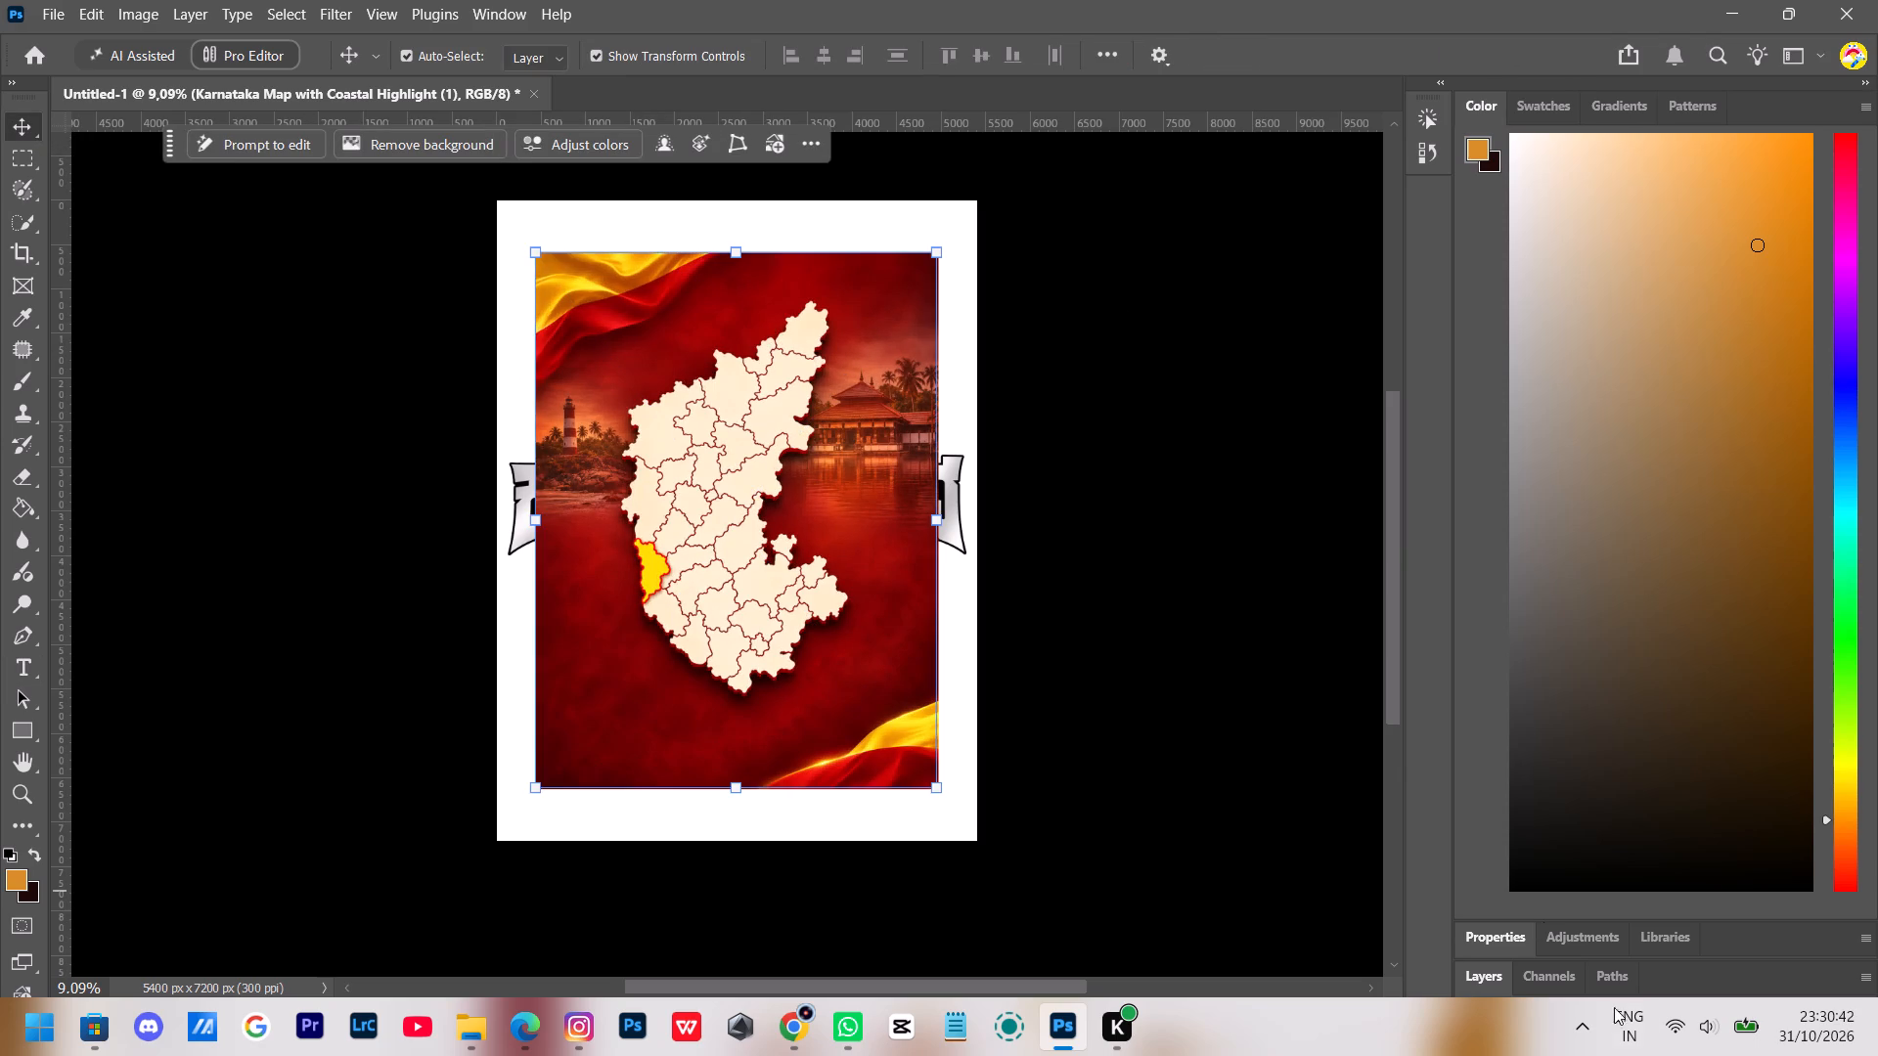
click(516, 6)
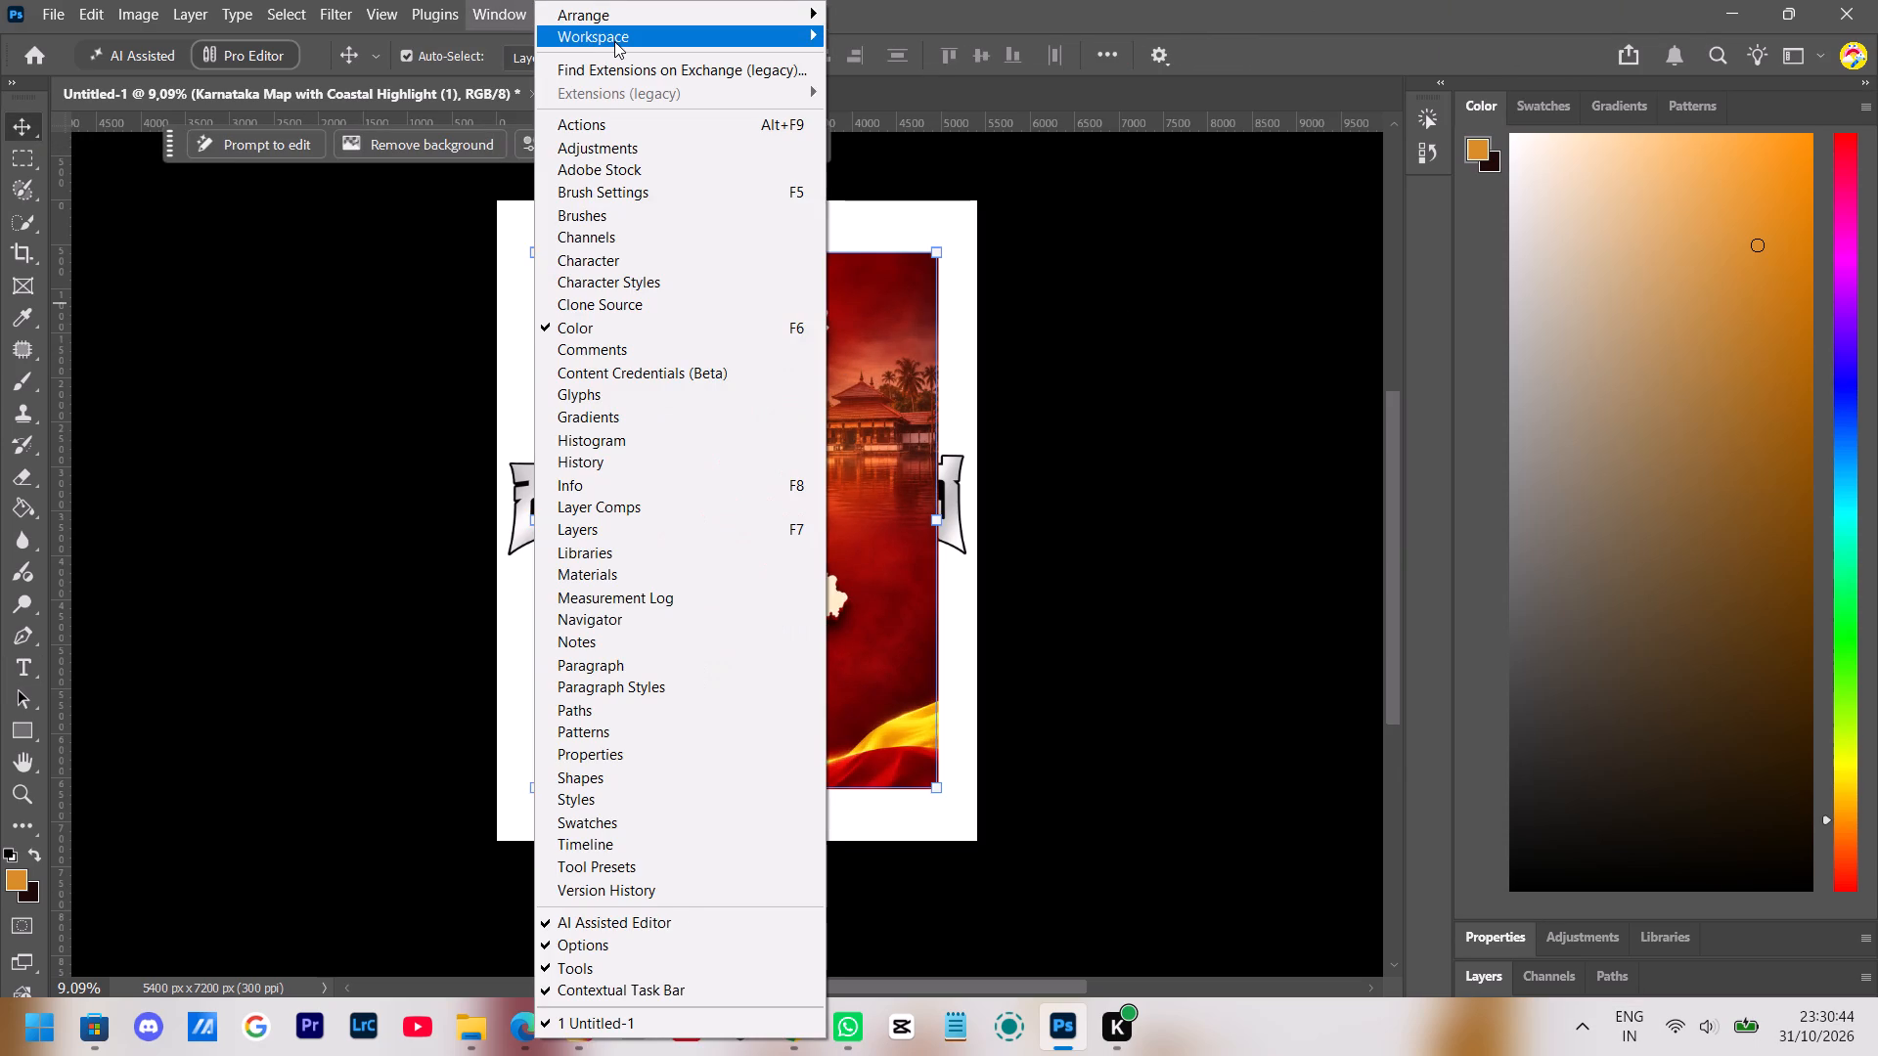
click(905, 193)
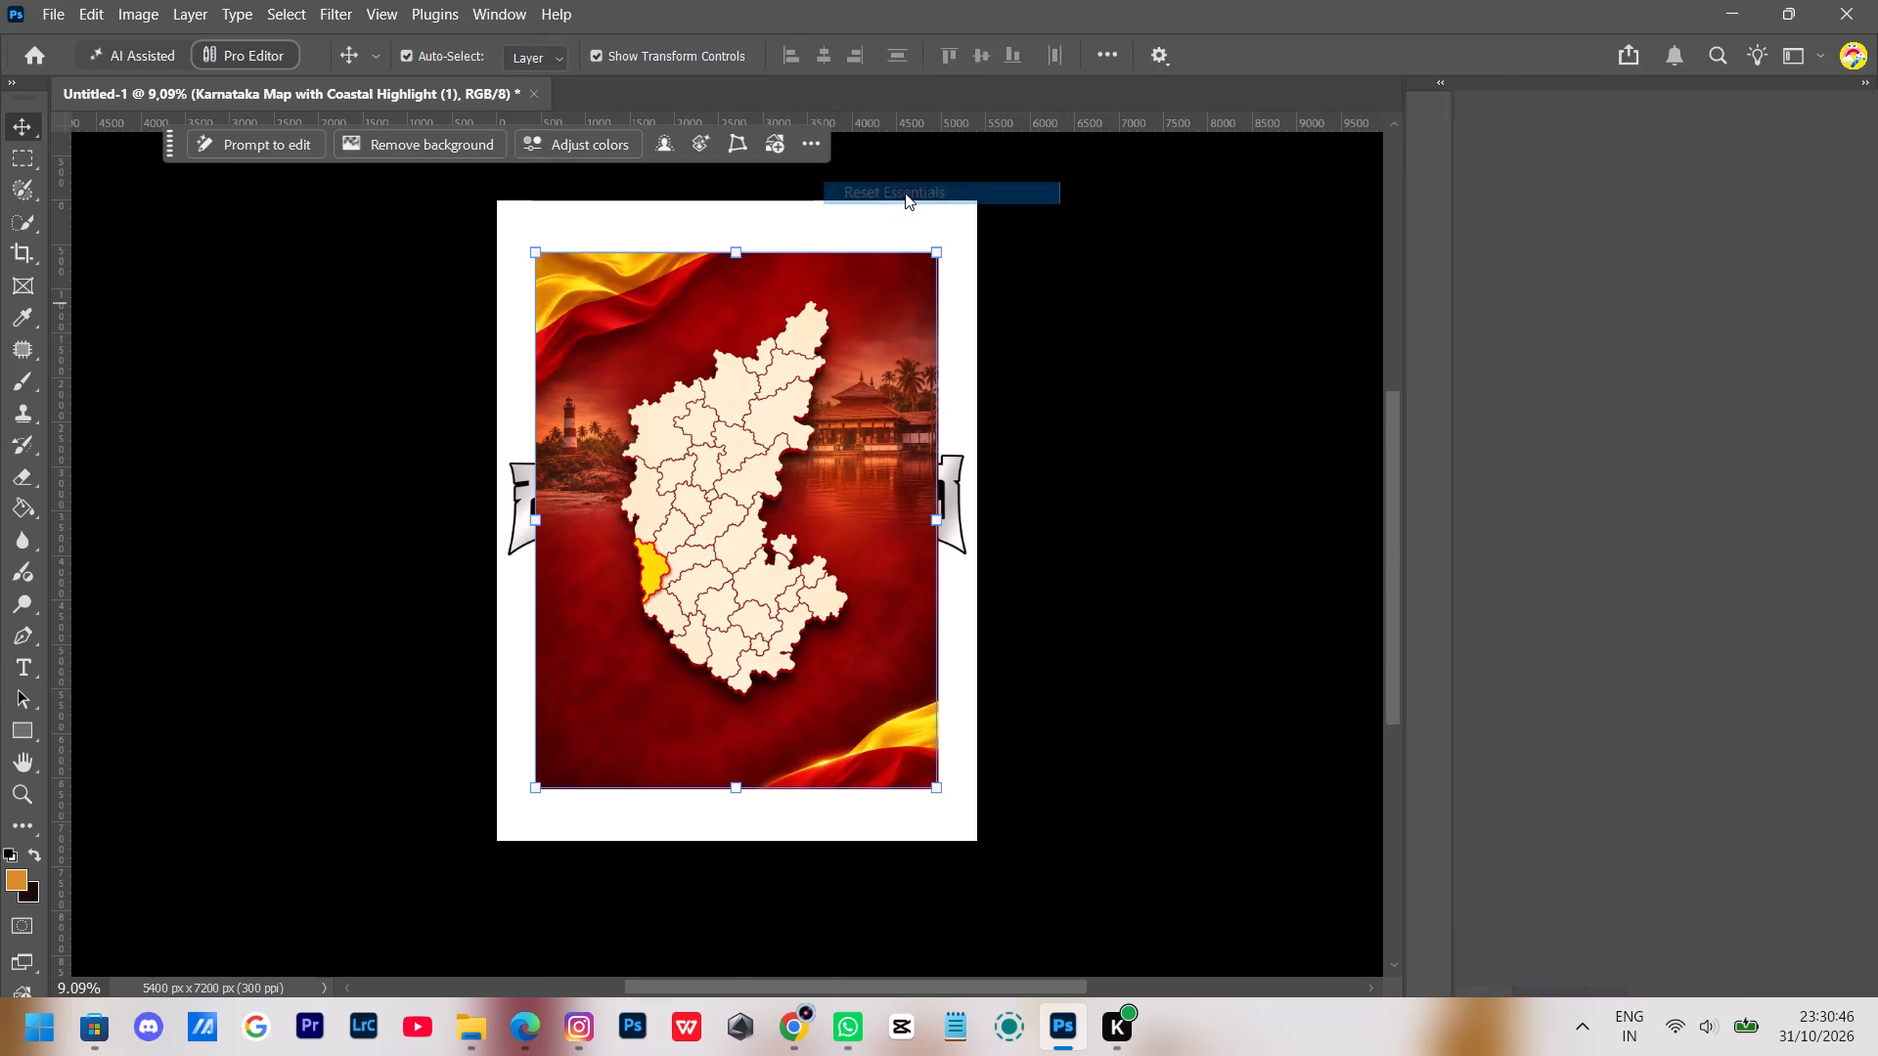
Move the Karnataka map layer below the Kannada lettering layer.
drag(1706, 804, 1727, 881)
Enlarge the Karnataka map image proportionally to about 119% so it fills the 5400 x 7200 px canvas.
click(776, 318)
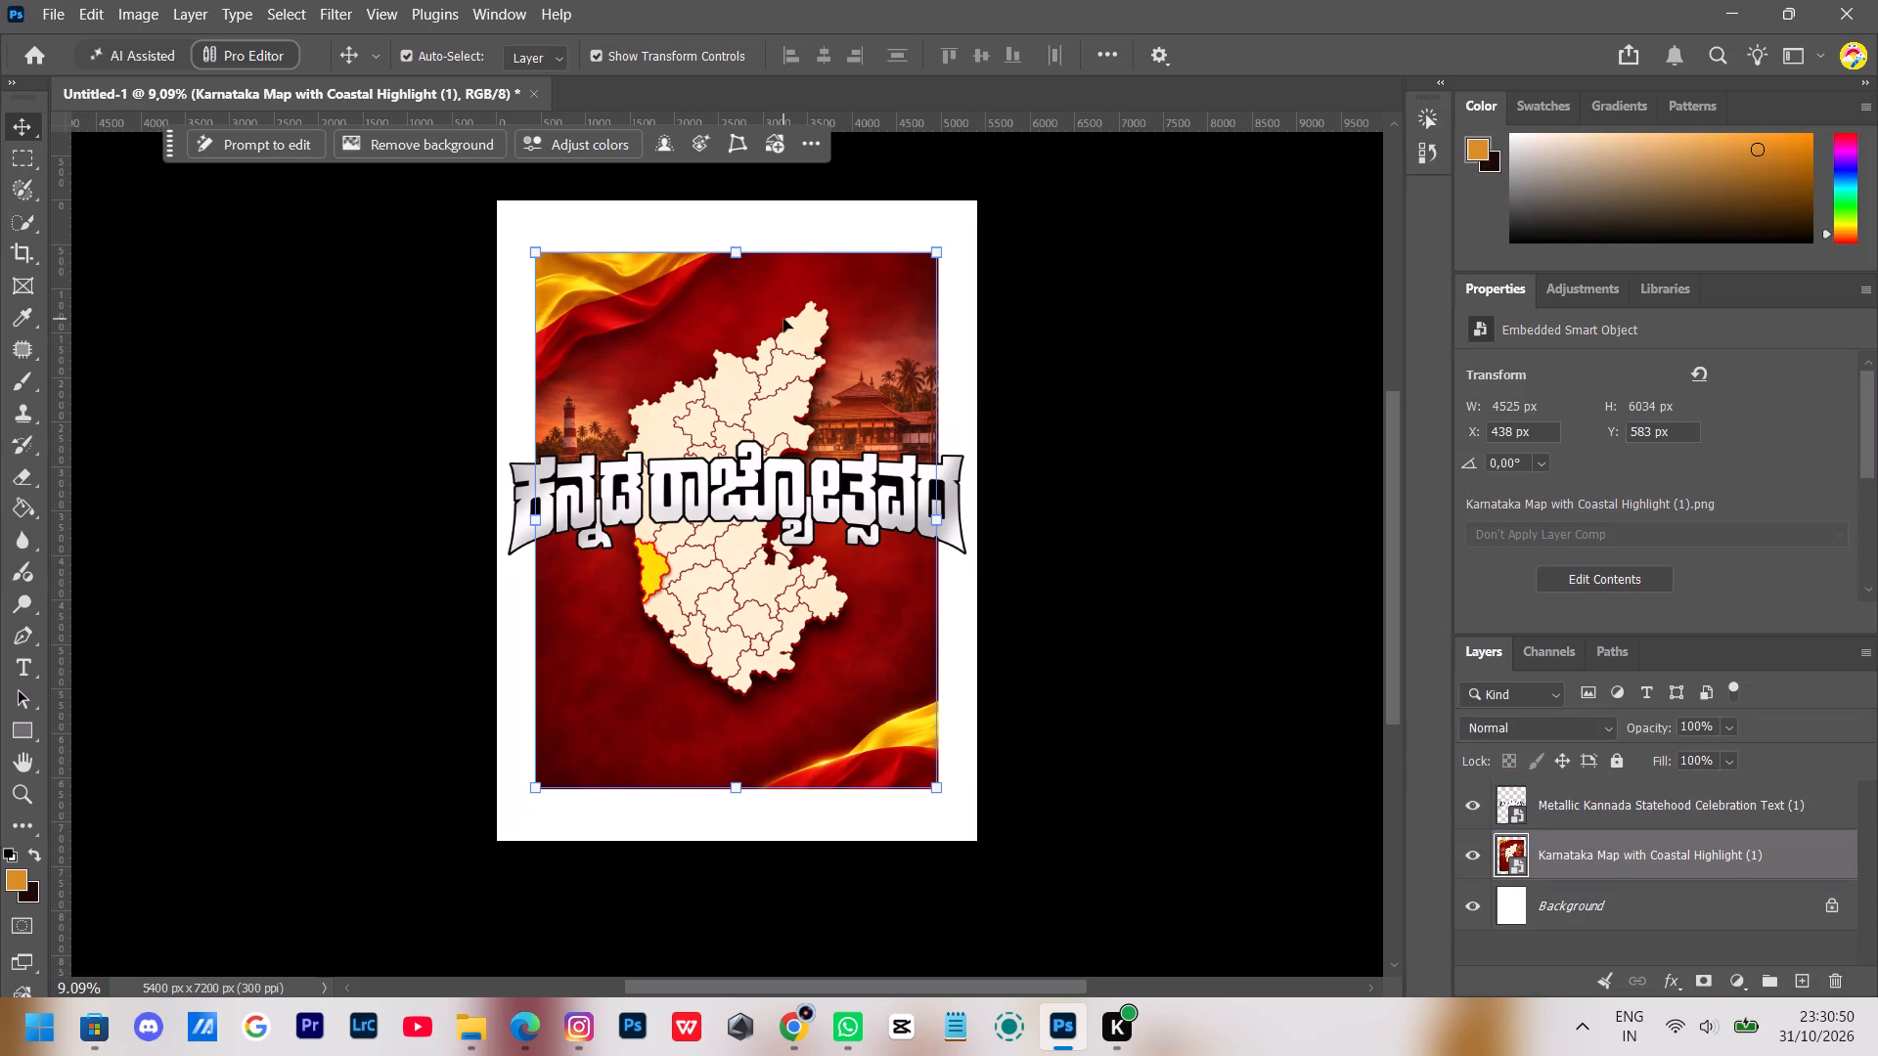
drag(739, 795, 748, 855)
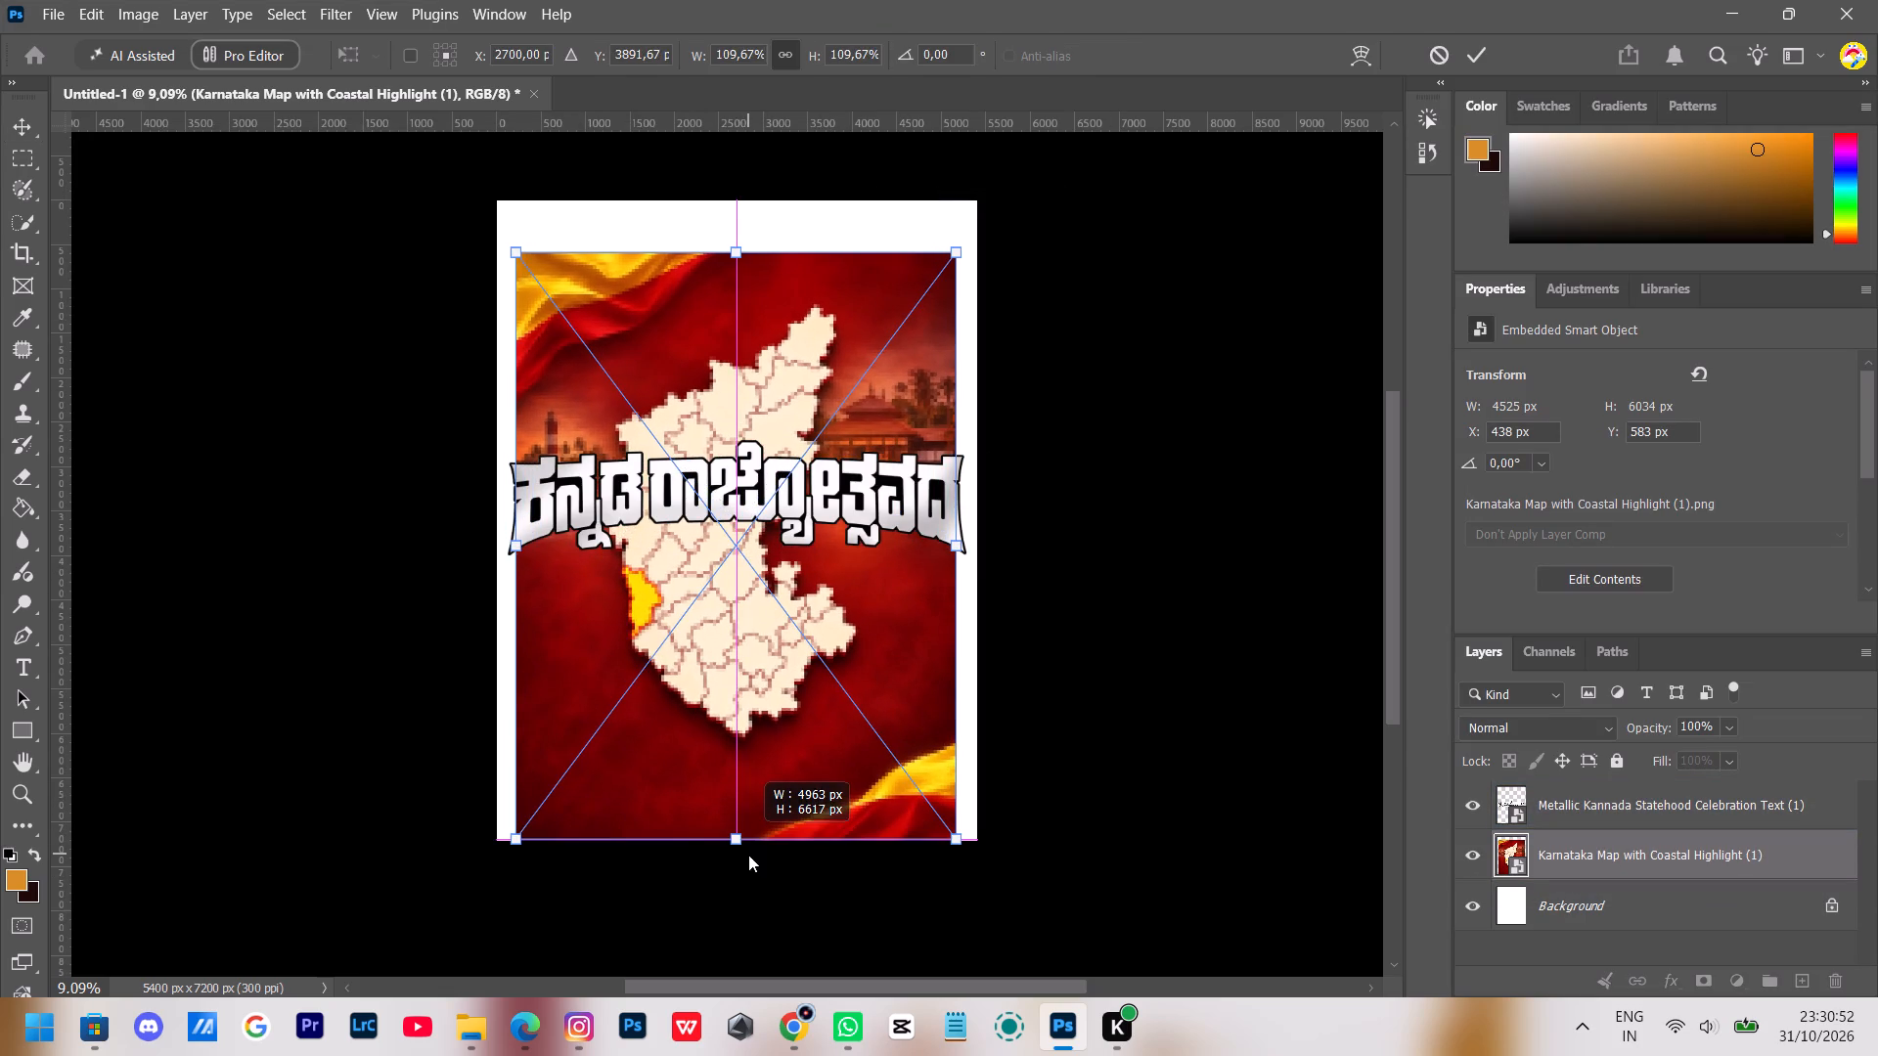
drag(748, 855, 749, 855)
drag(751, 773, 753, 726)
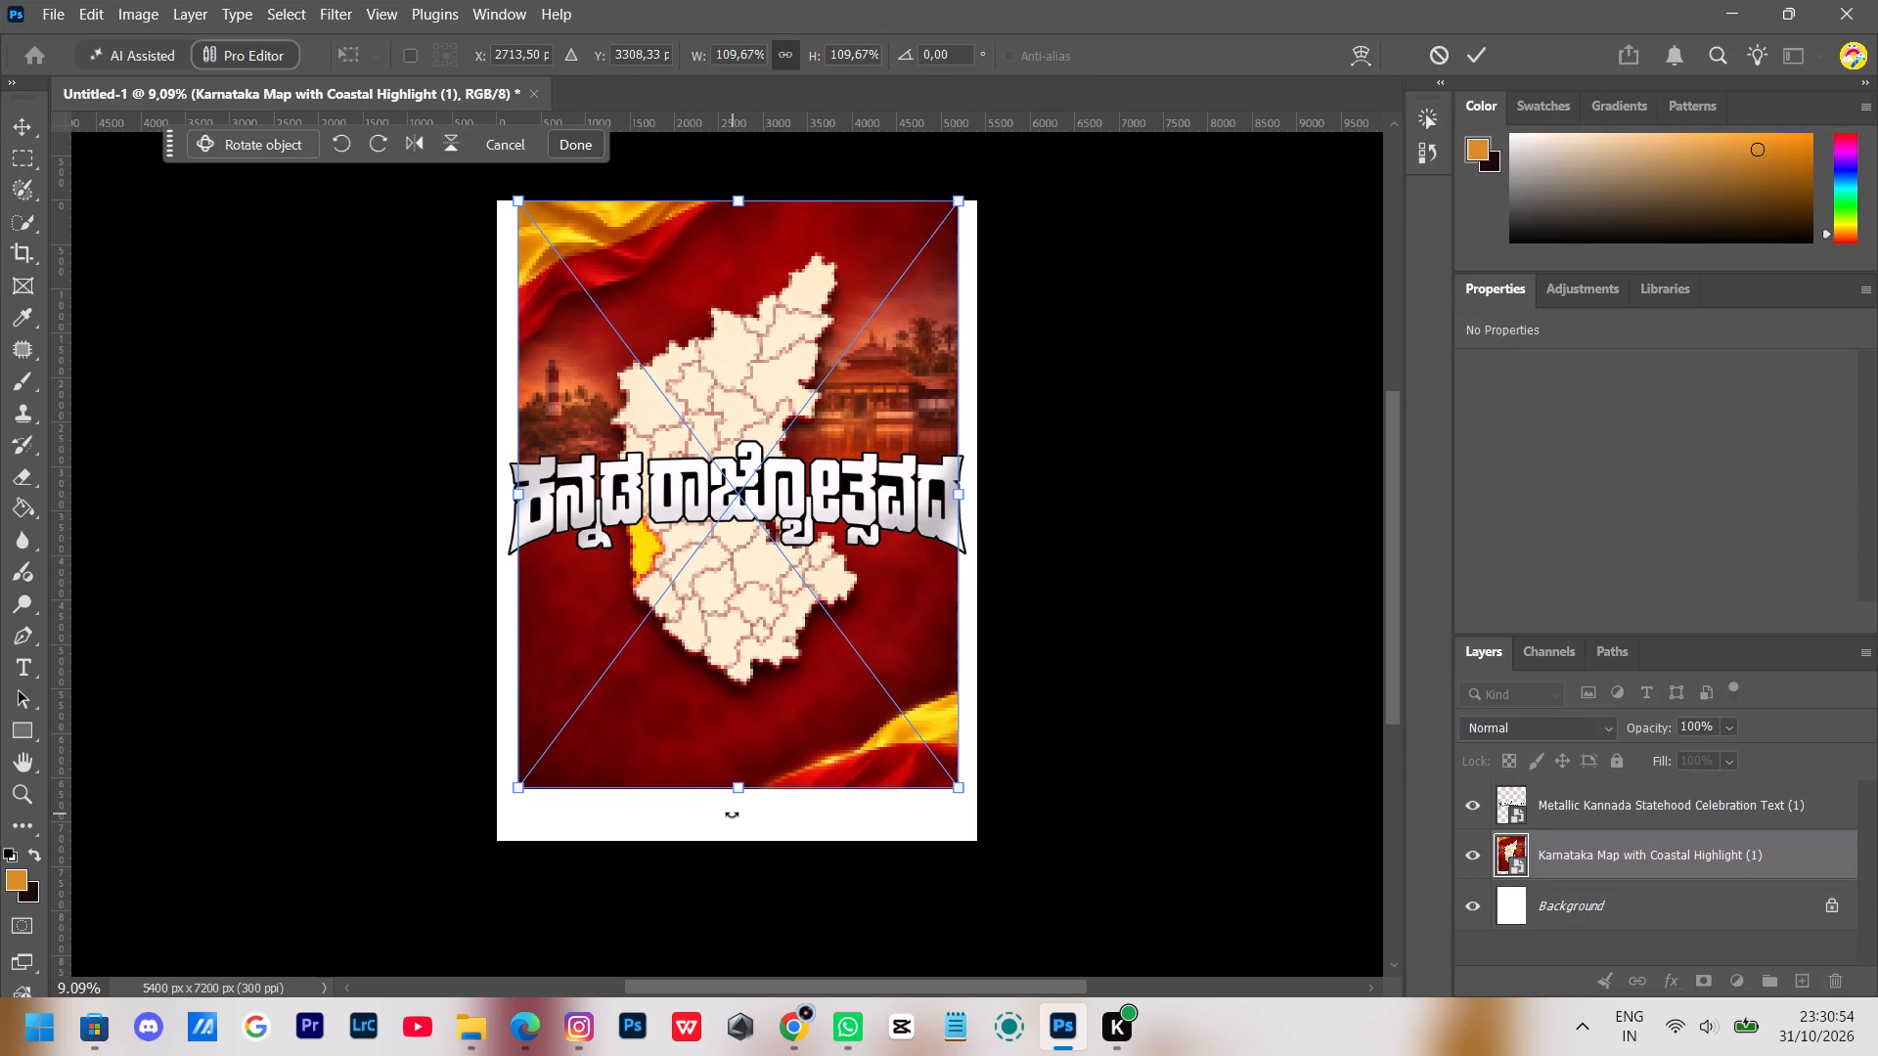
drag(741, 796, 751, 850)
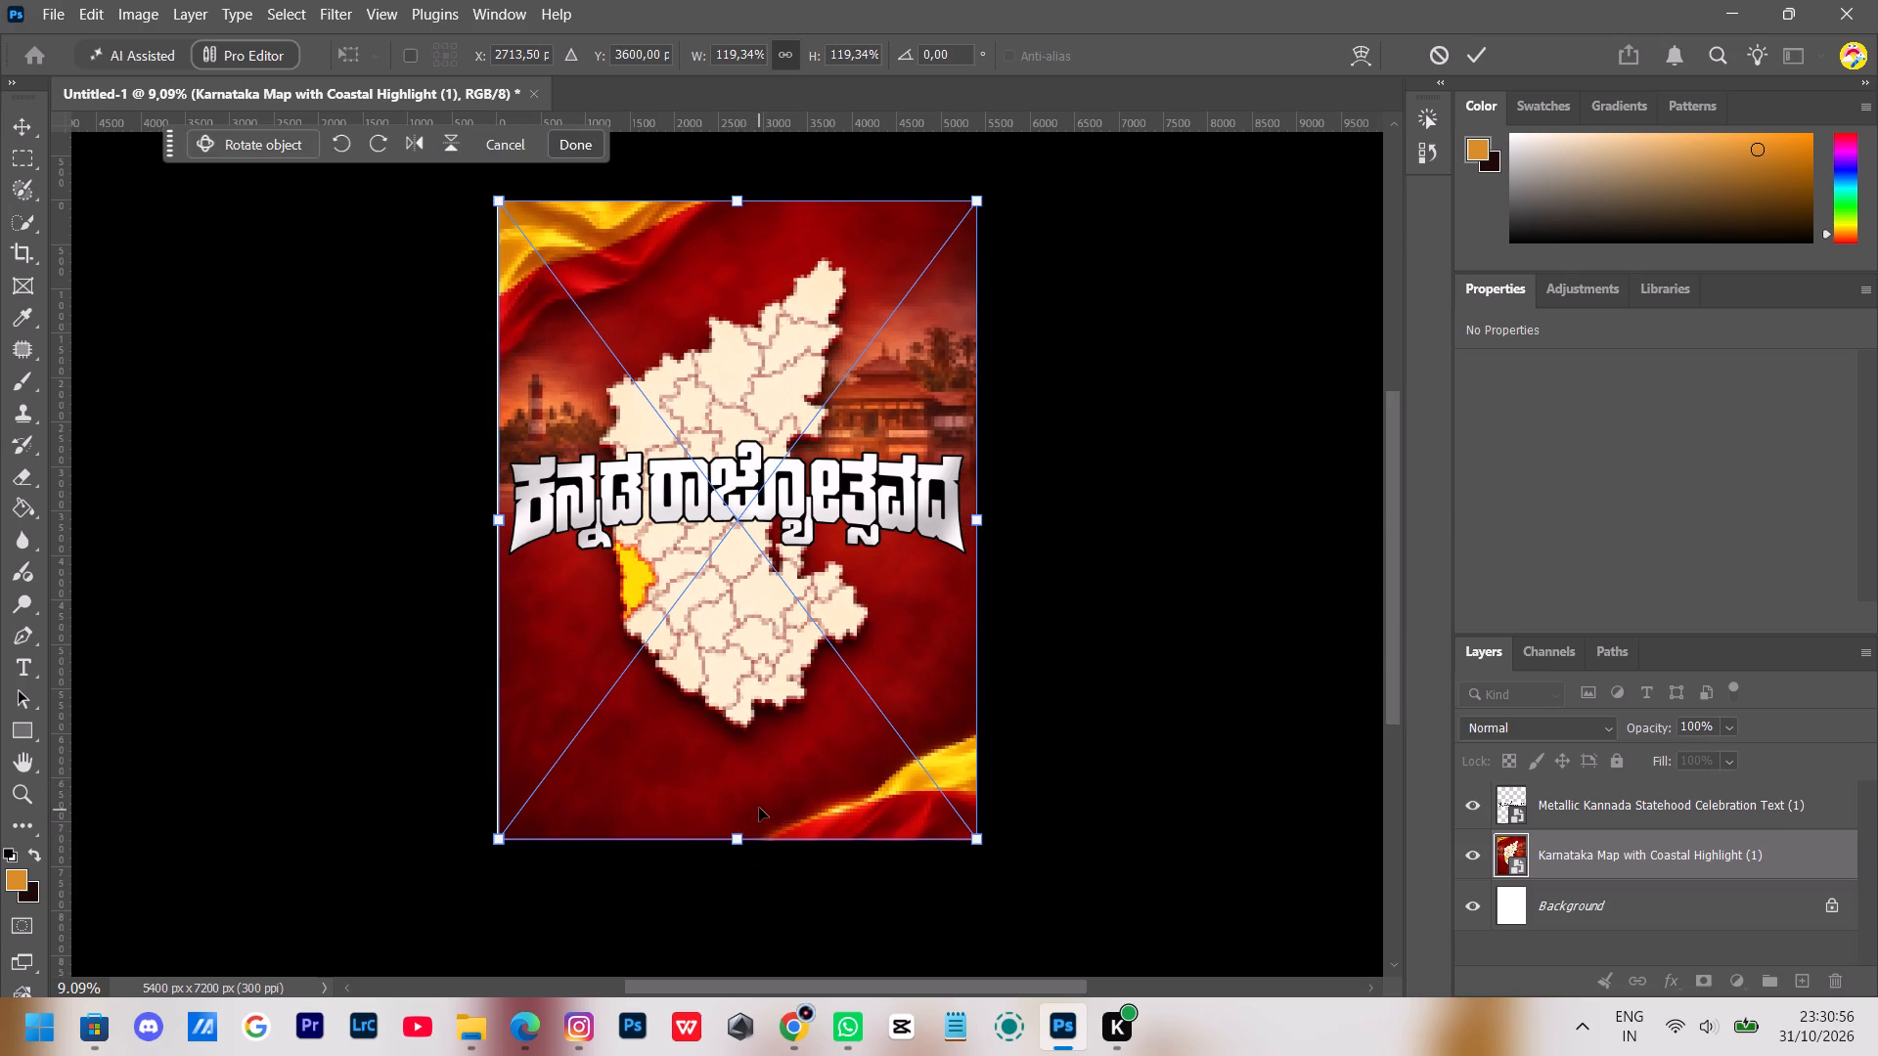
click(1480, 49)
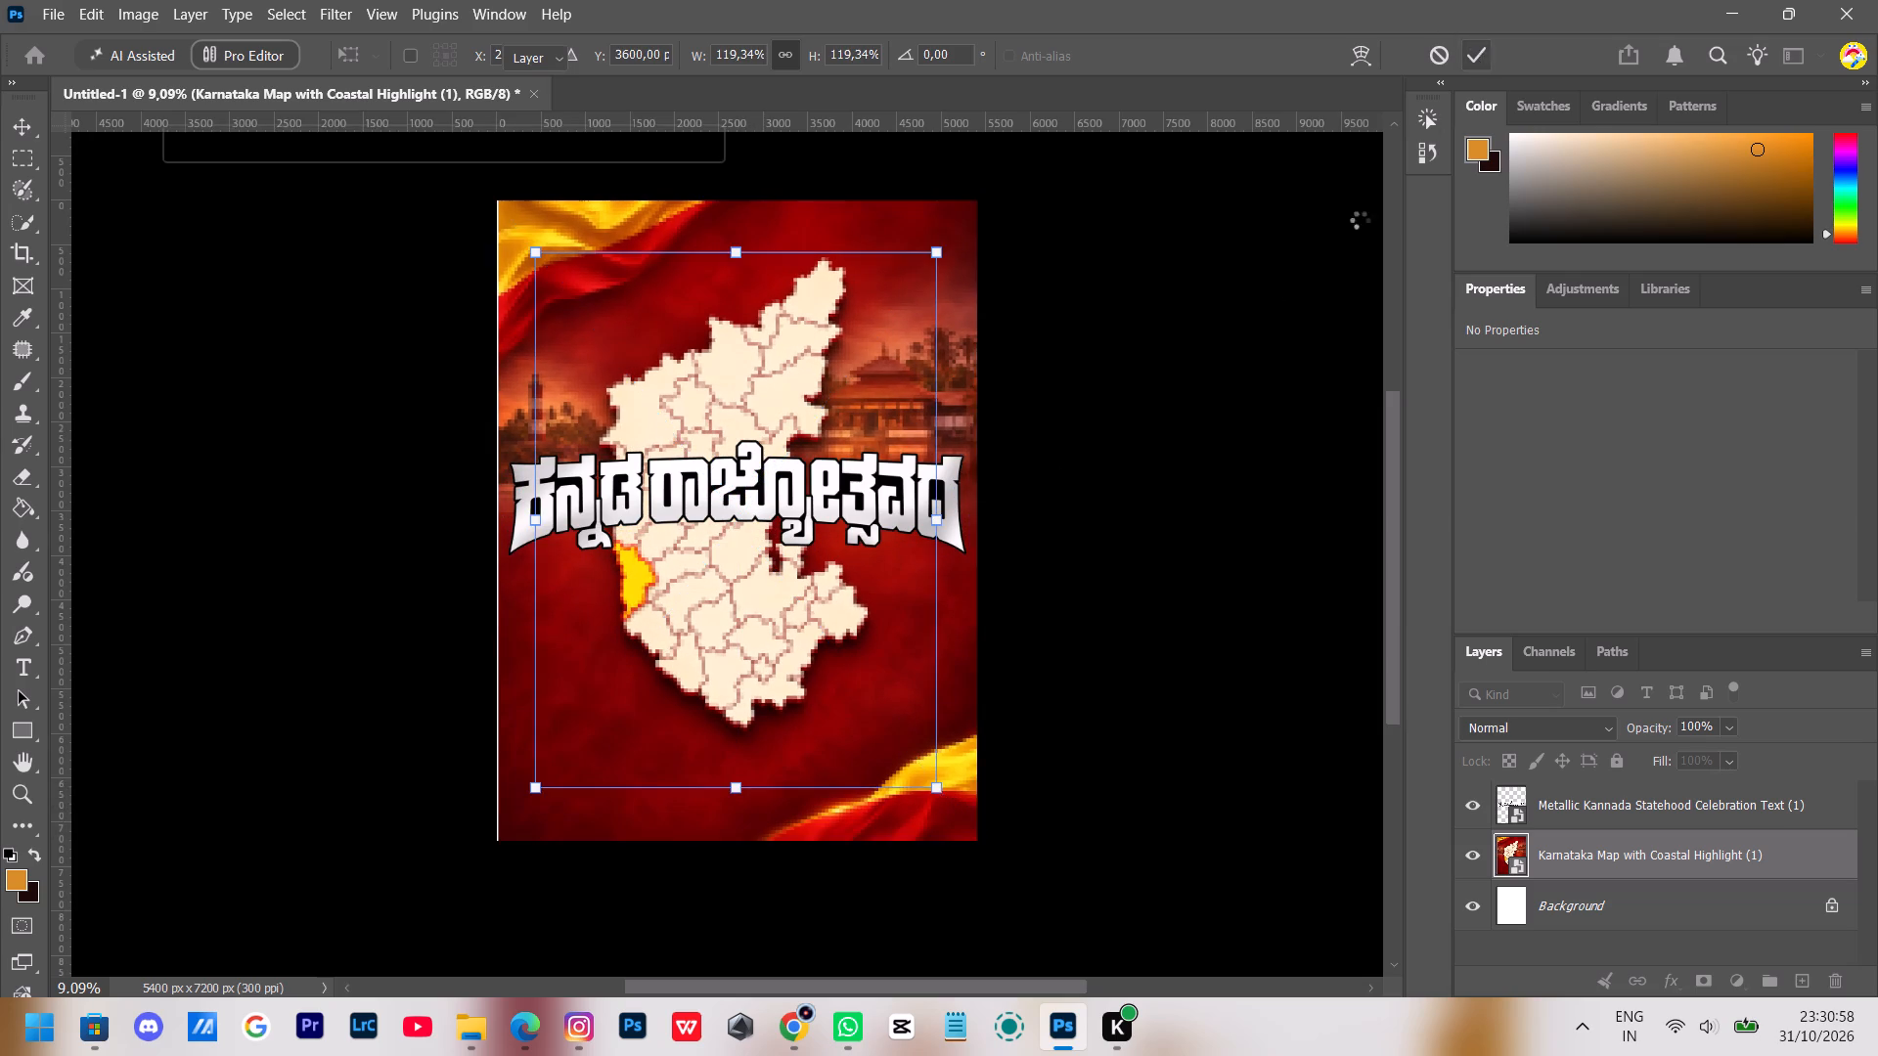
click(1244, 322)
Move the Kannada lettering down over the lower part of the map, to about X 89 px, Y 4289 px.
click(781, 490)
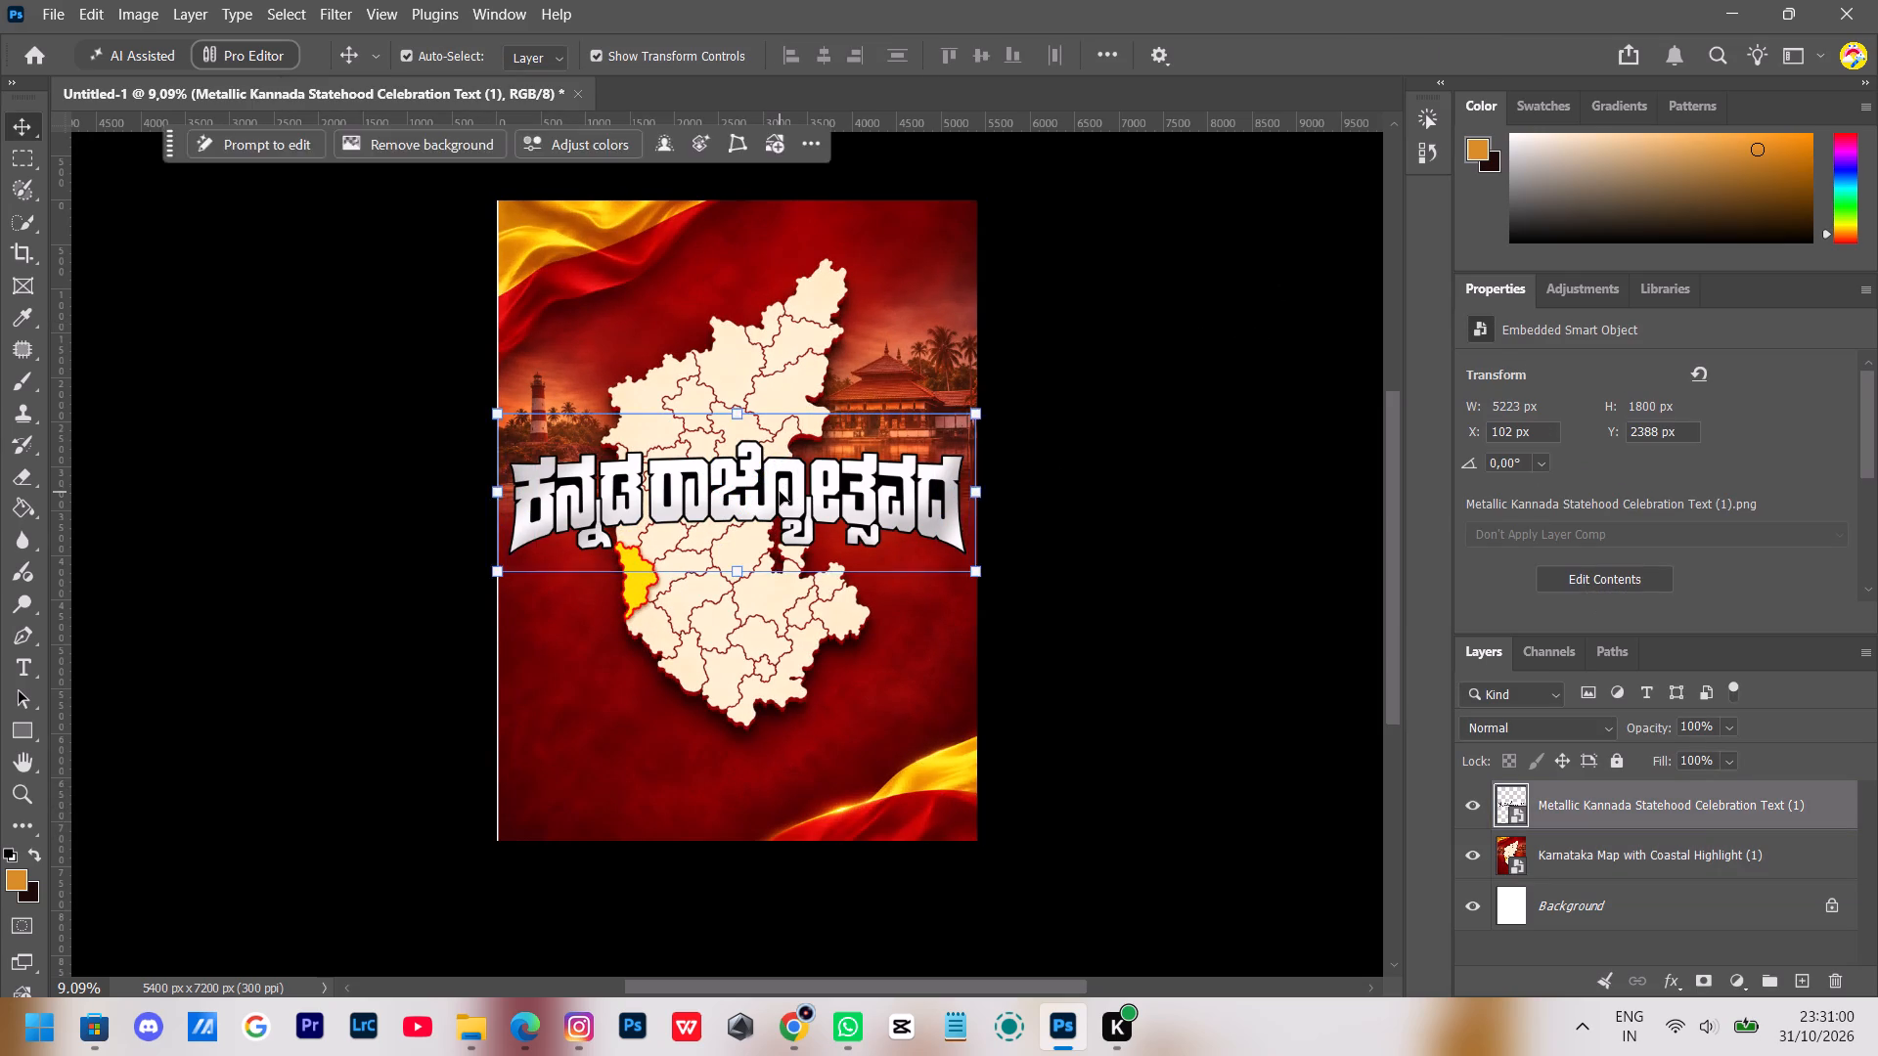
drag(780, 493, 782, 759)
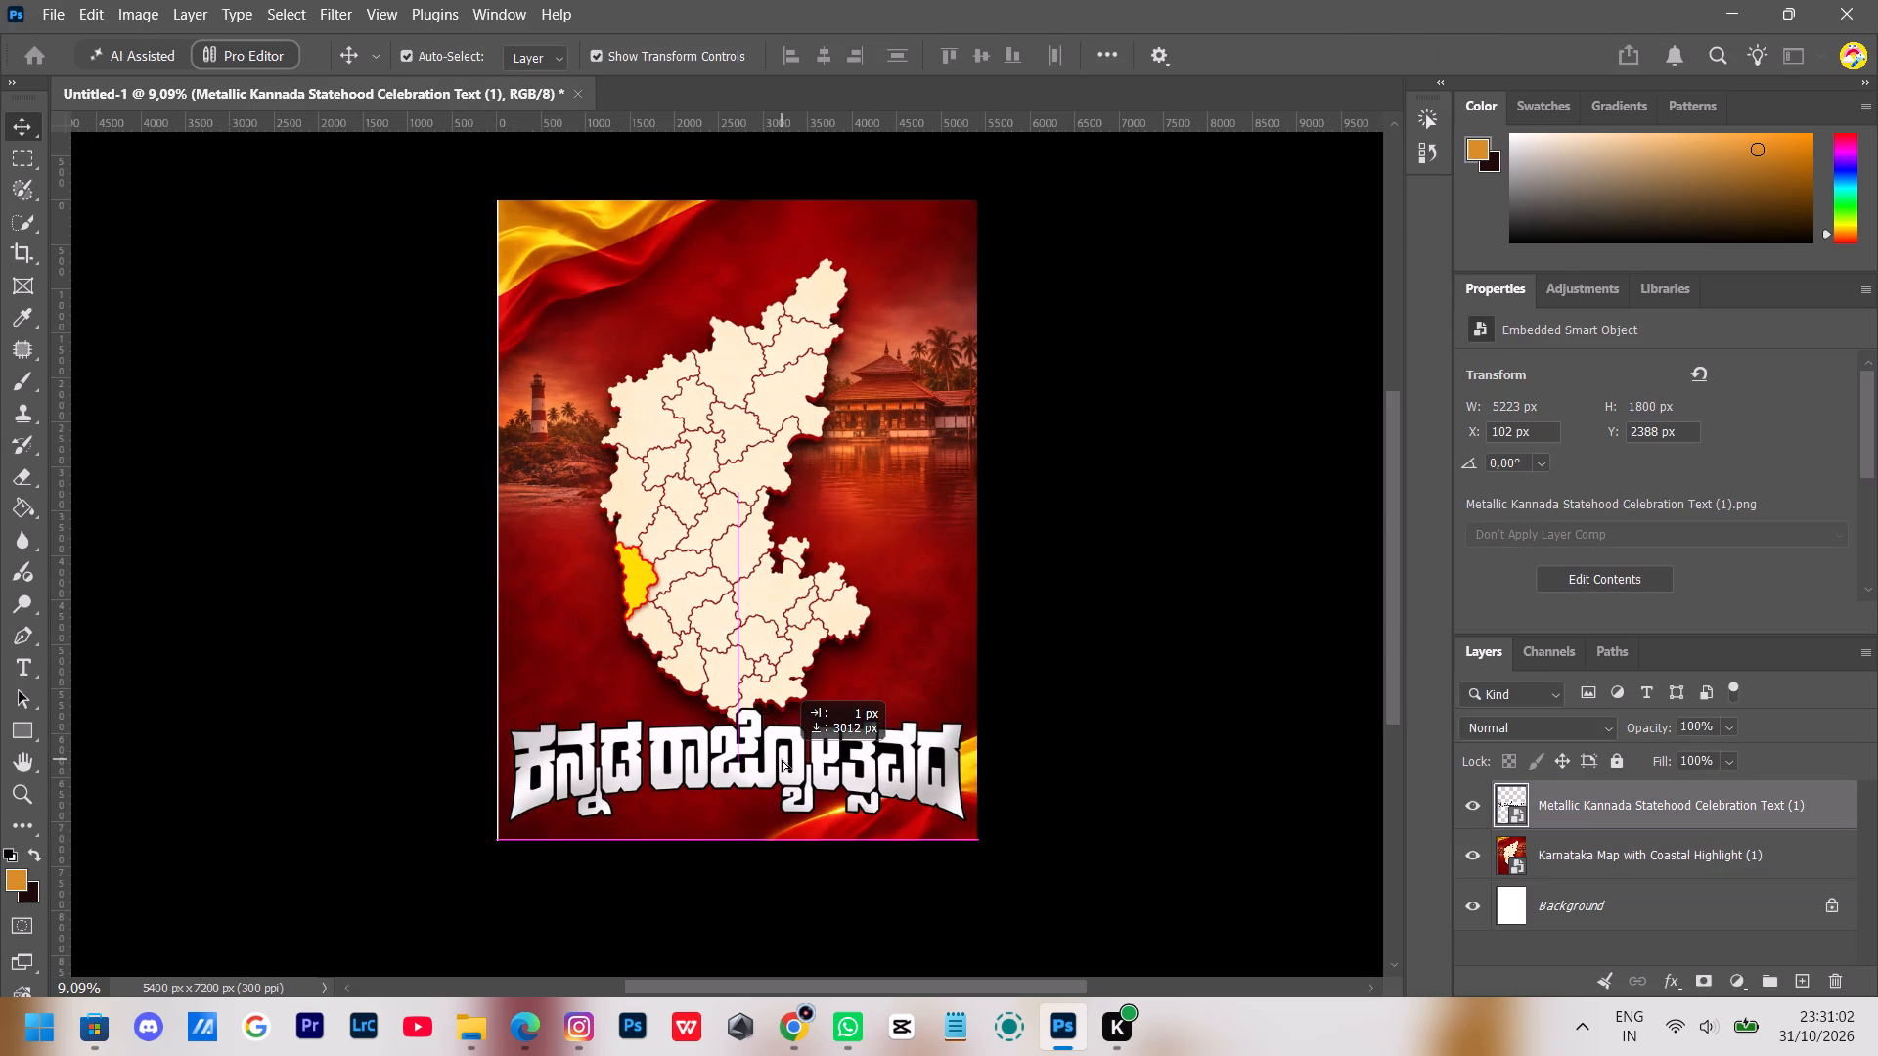
drag(782, 759, 777, 662)
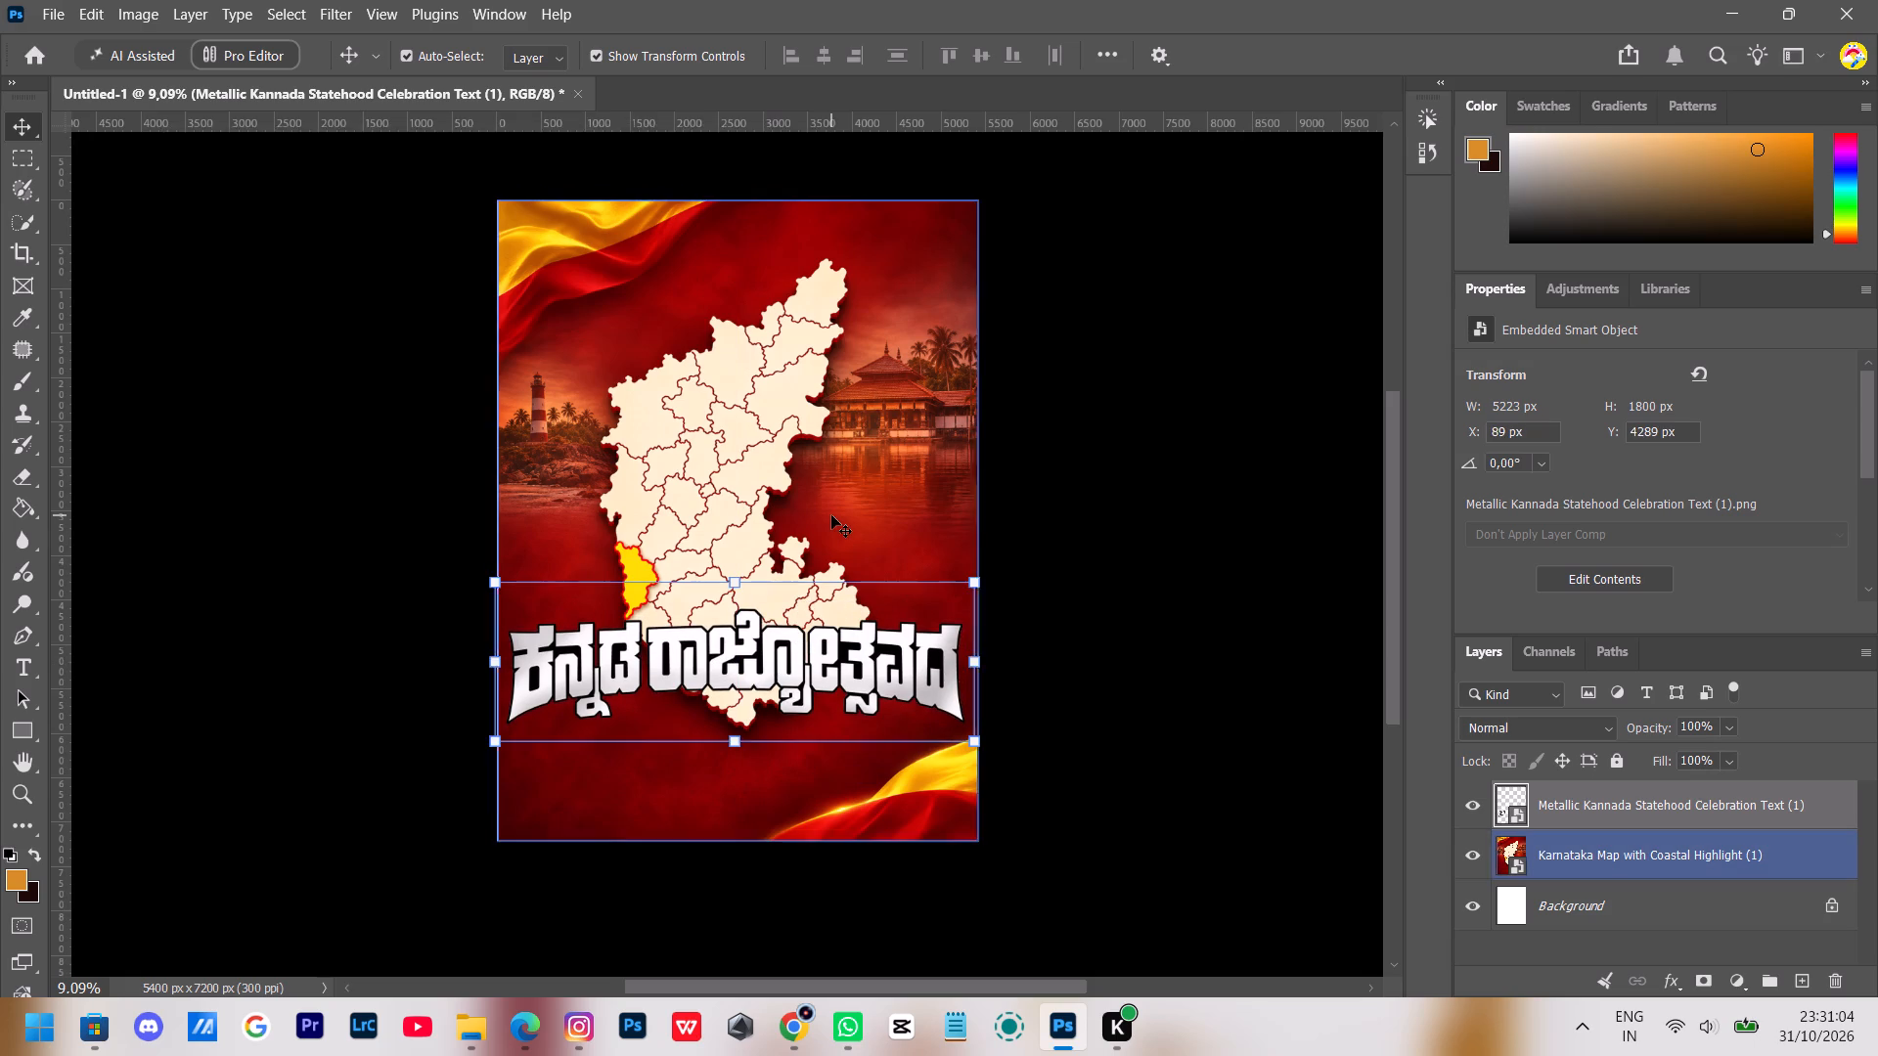
Scale the Karnataka map image down to about 4518 x 6024 px, centred horizontally and flush with the canvas's top edge.
click(831, 515)
click(856, 501)
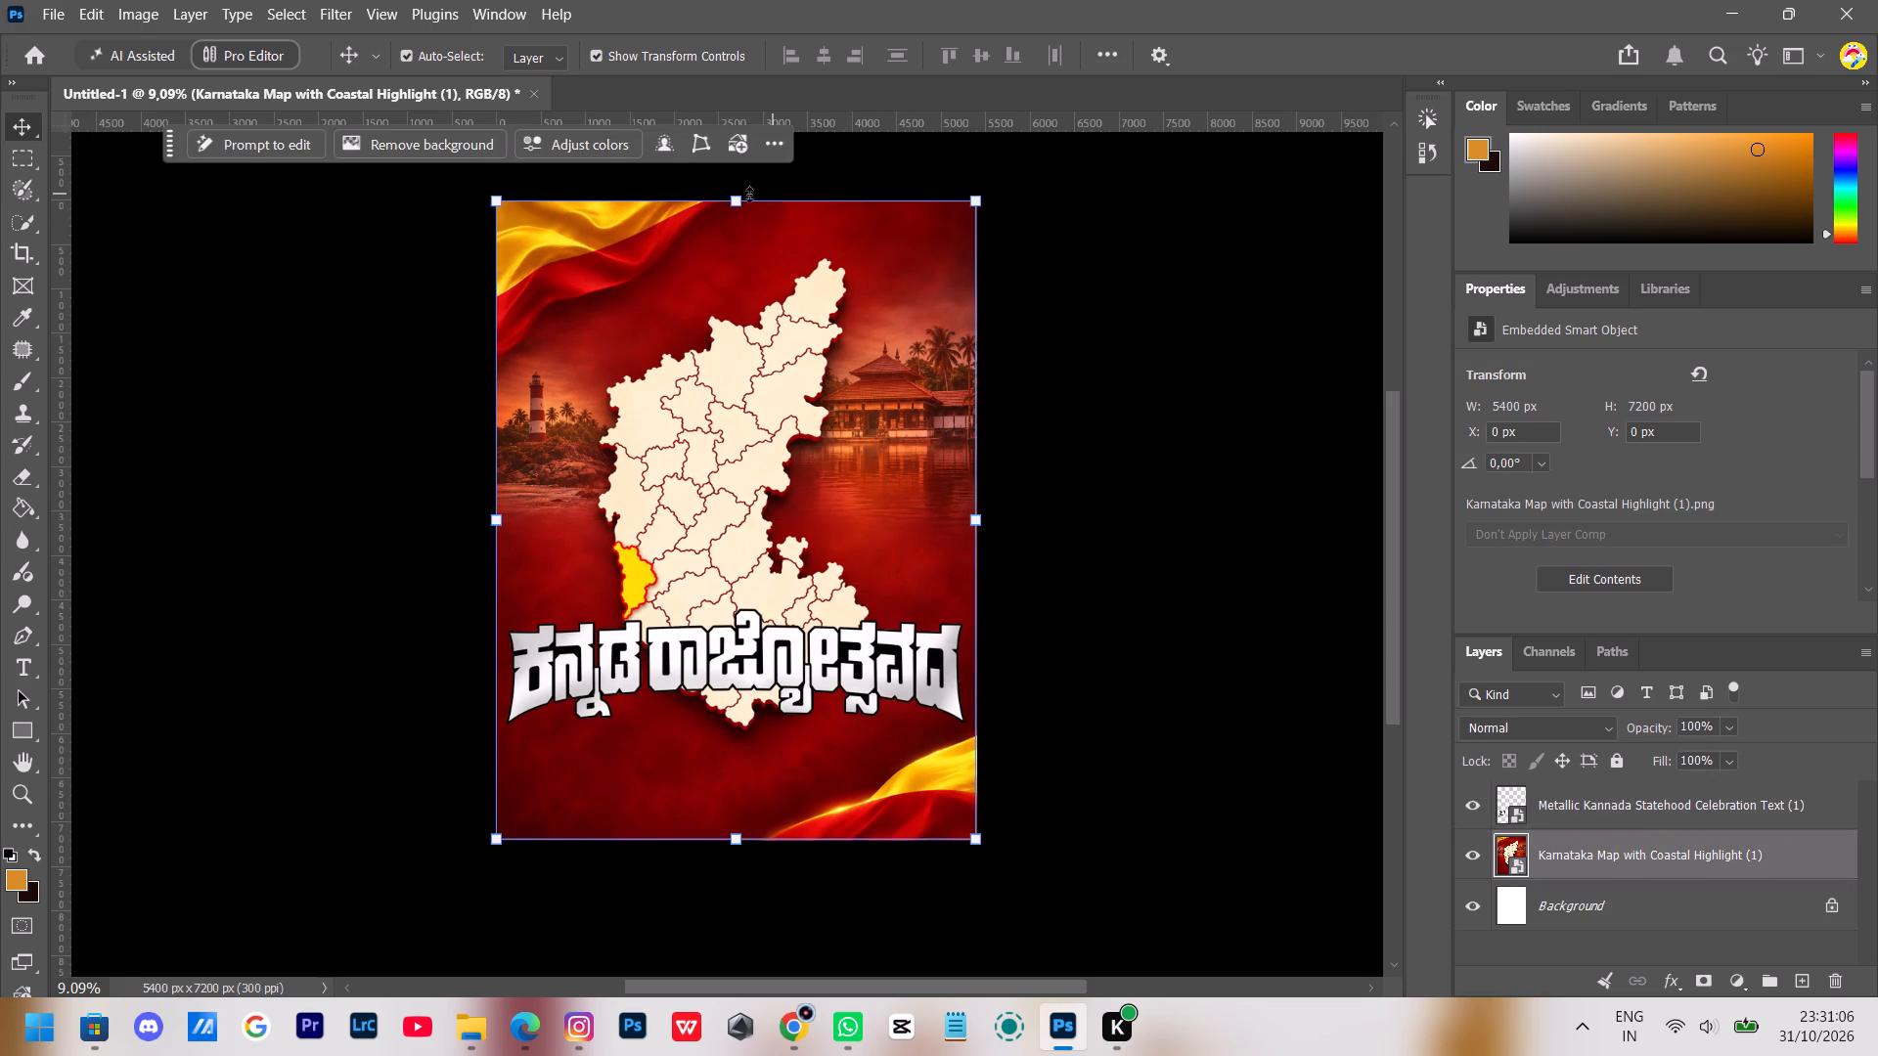
drag(731, 202, 745, 283)
drag(808, 443, 804, 380)
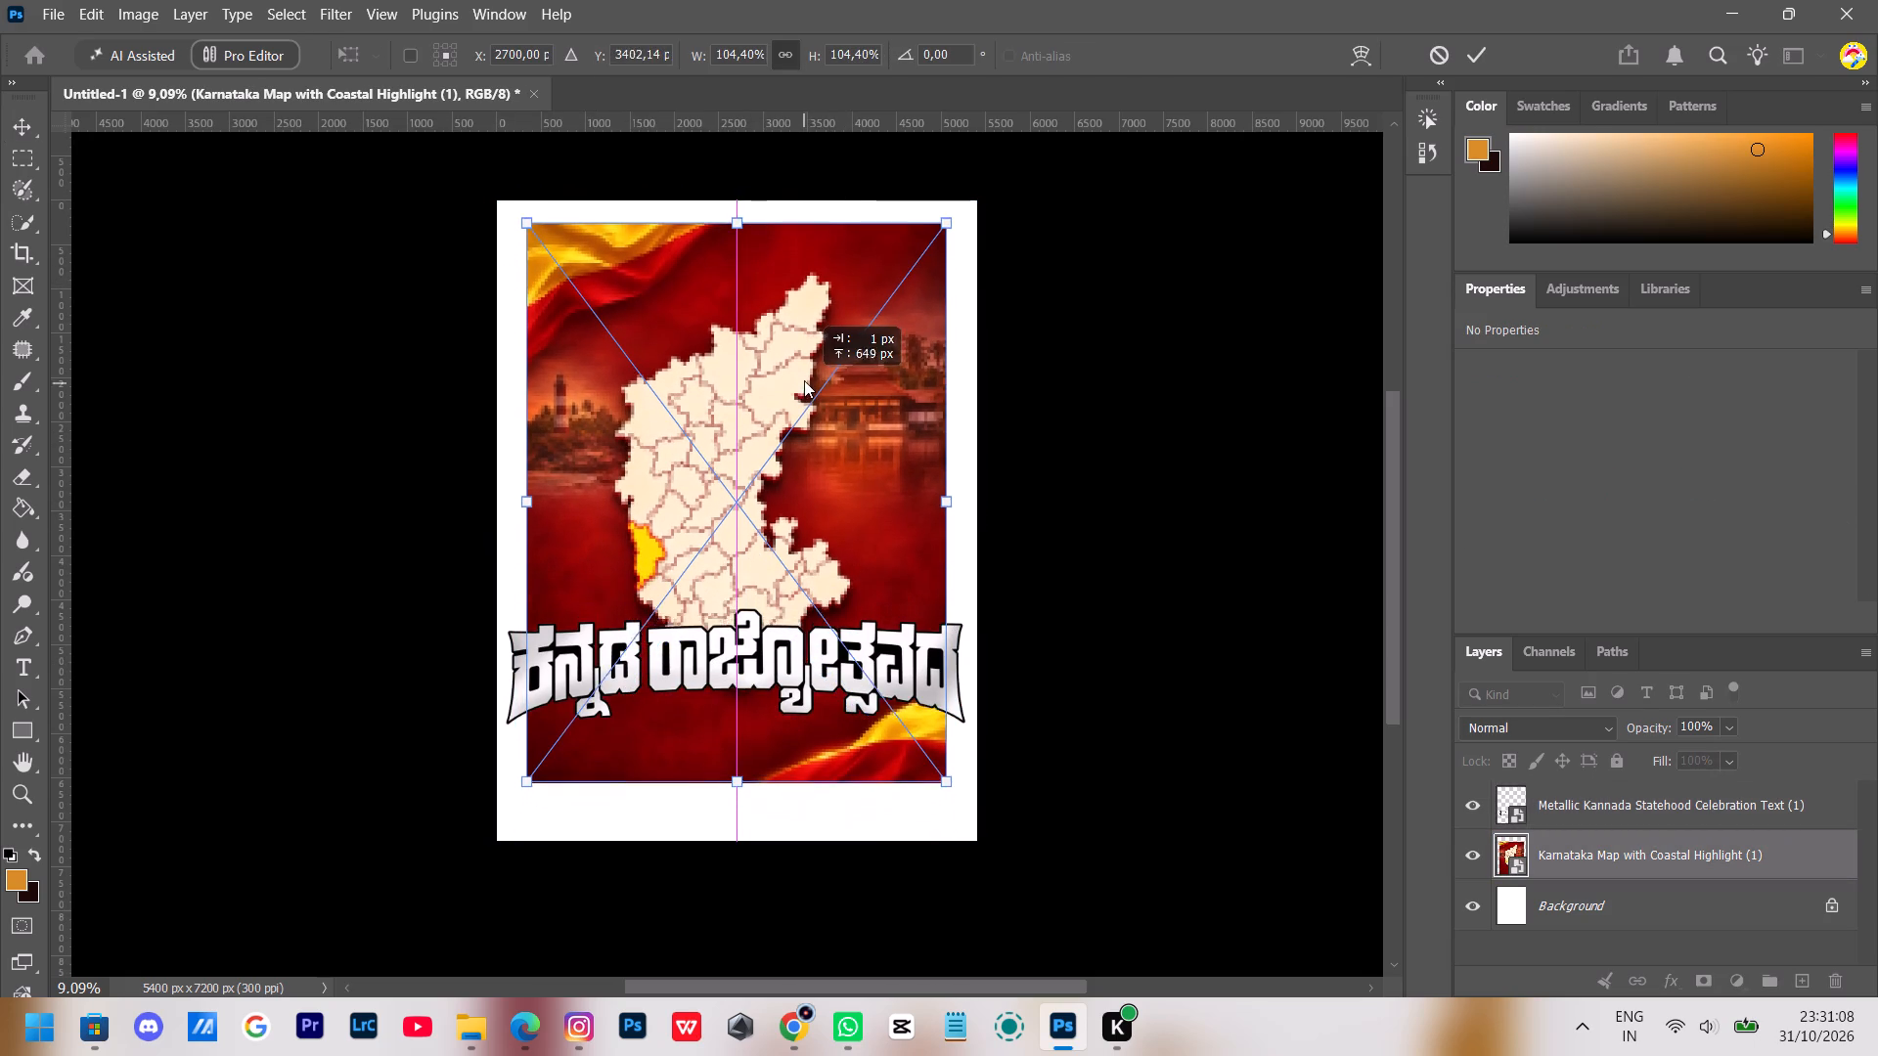
drag(804, 380, 802, 371)
click(803, 352)
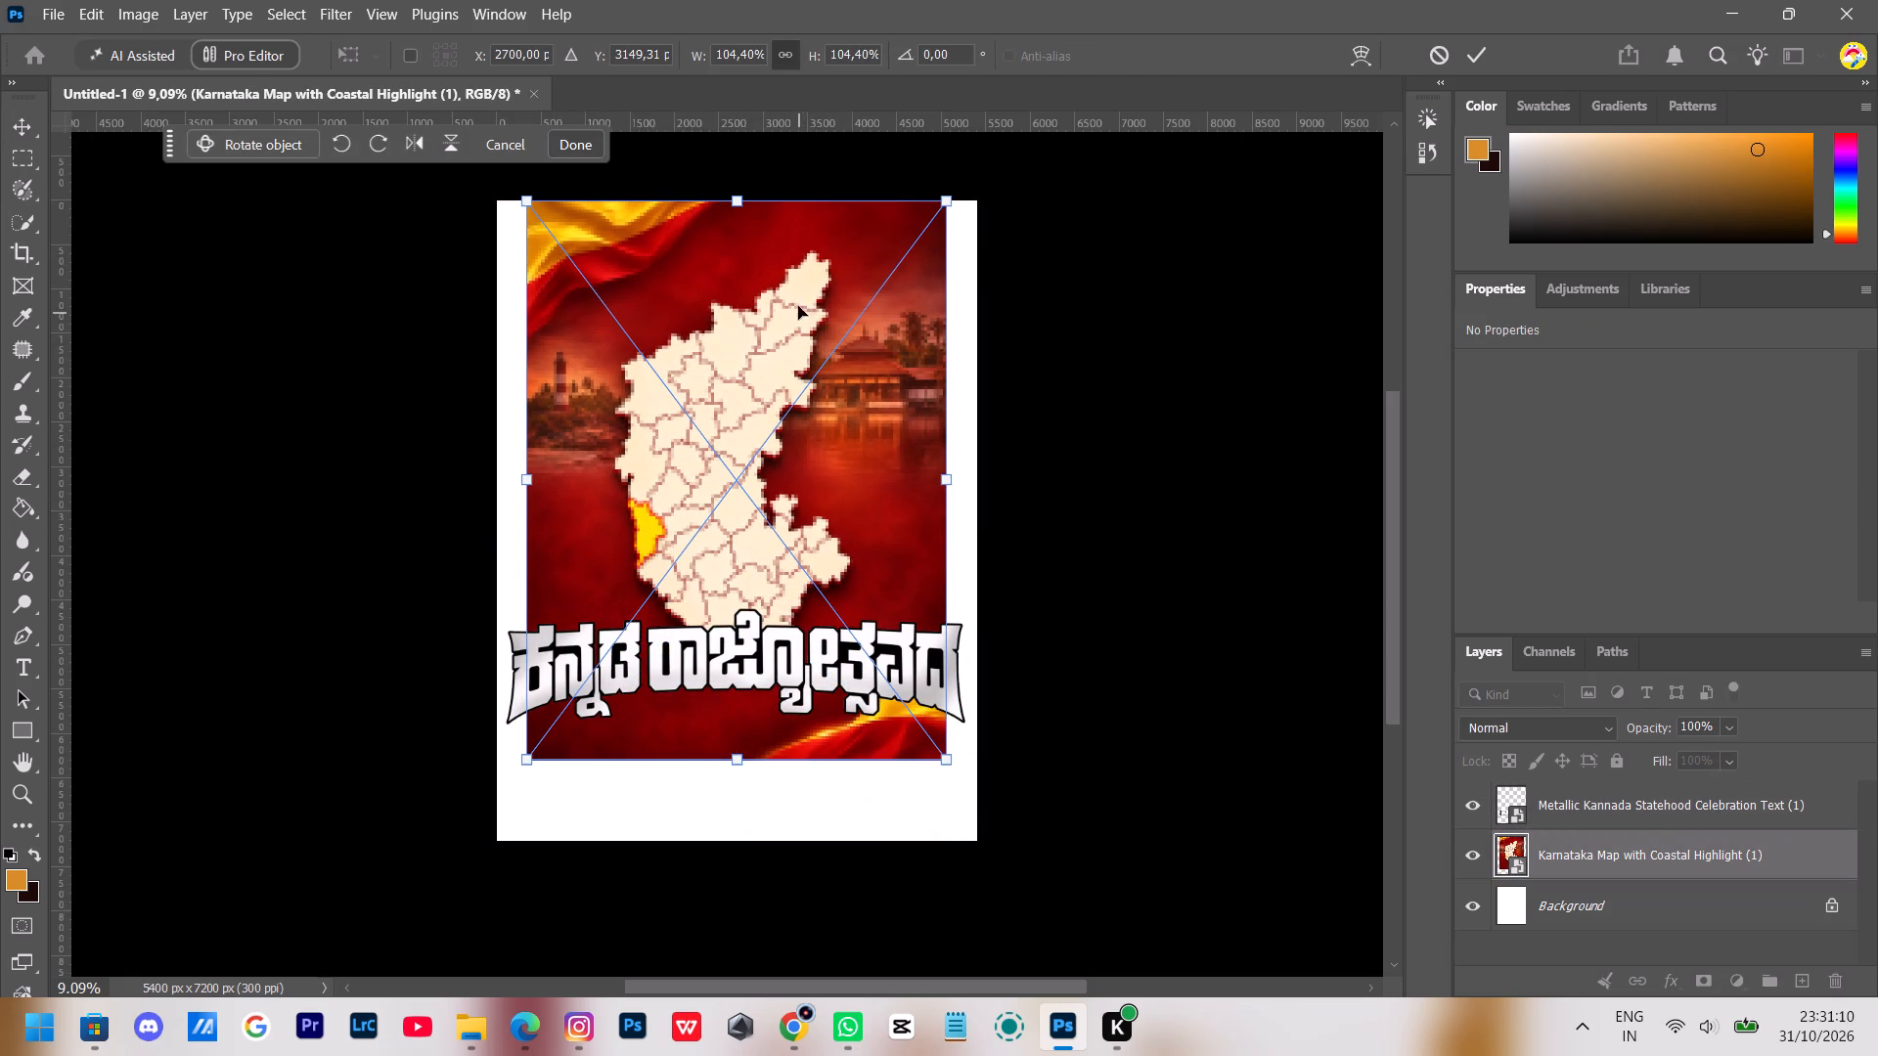
drag(738, 200, 740, 225)
drag(769, 356, 766, 337)
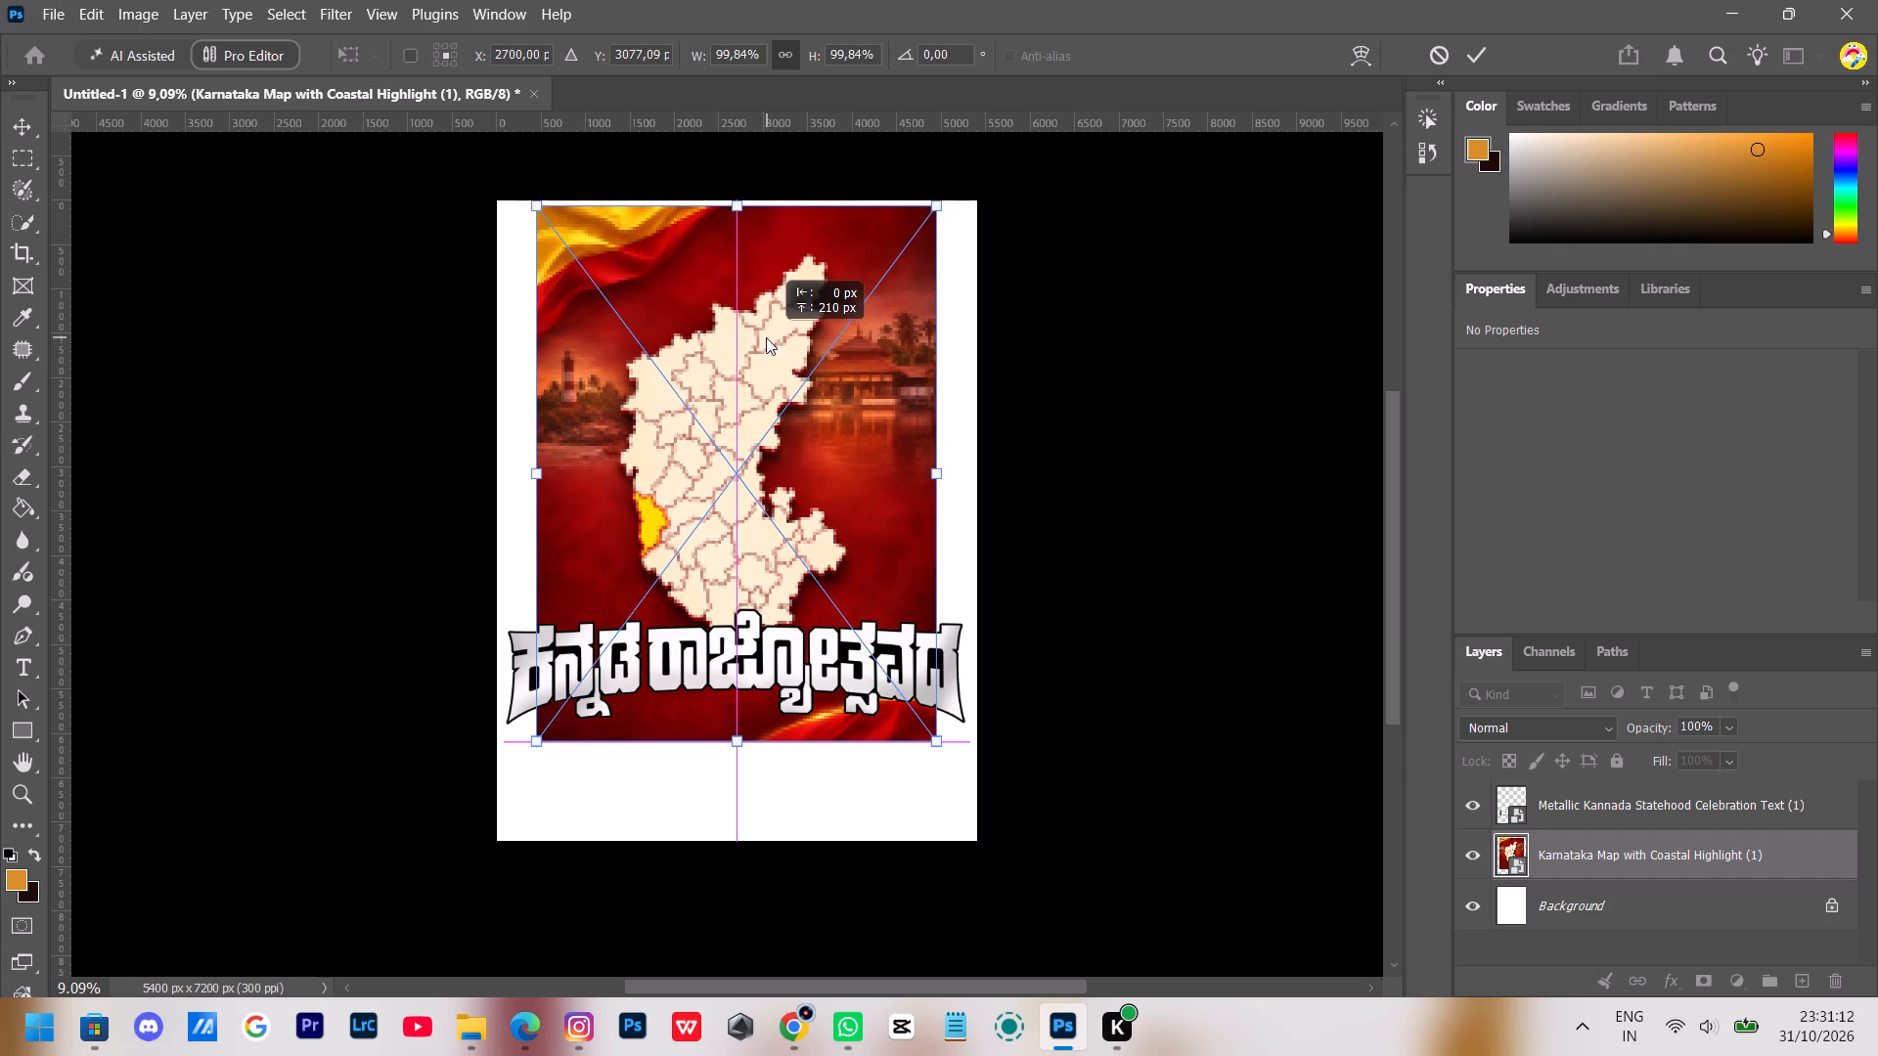
drag(766, 337, 765, 331)
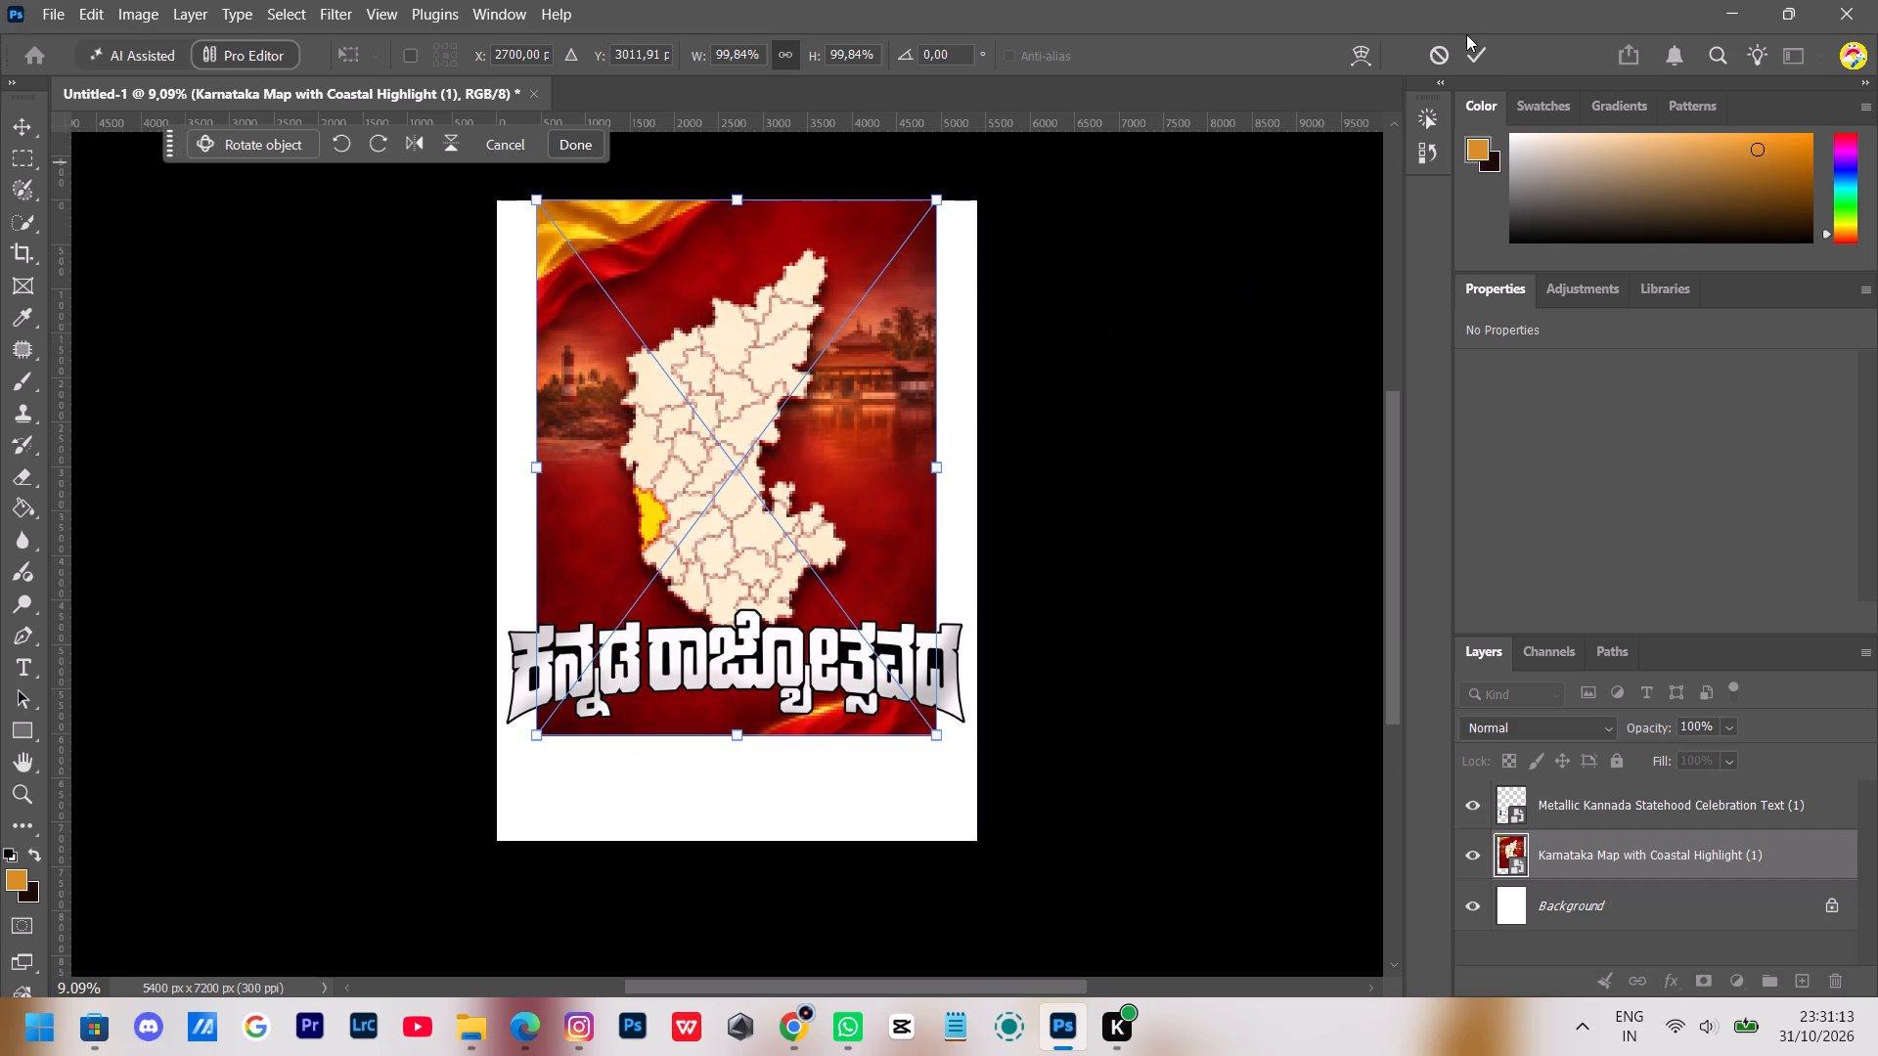
click(1470, 46)
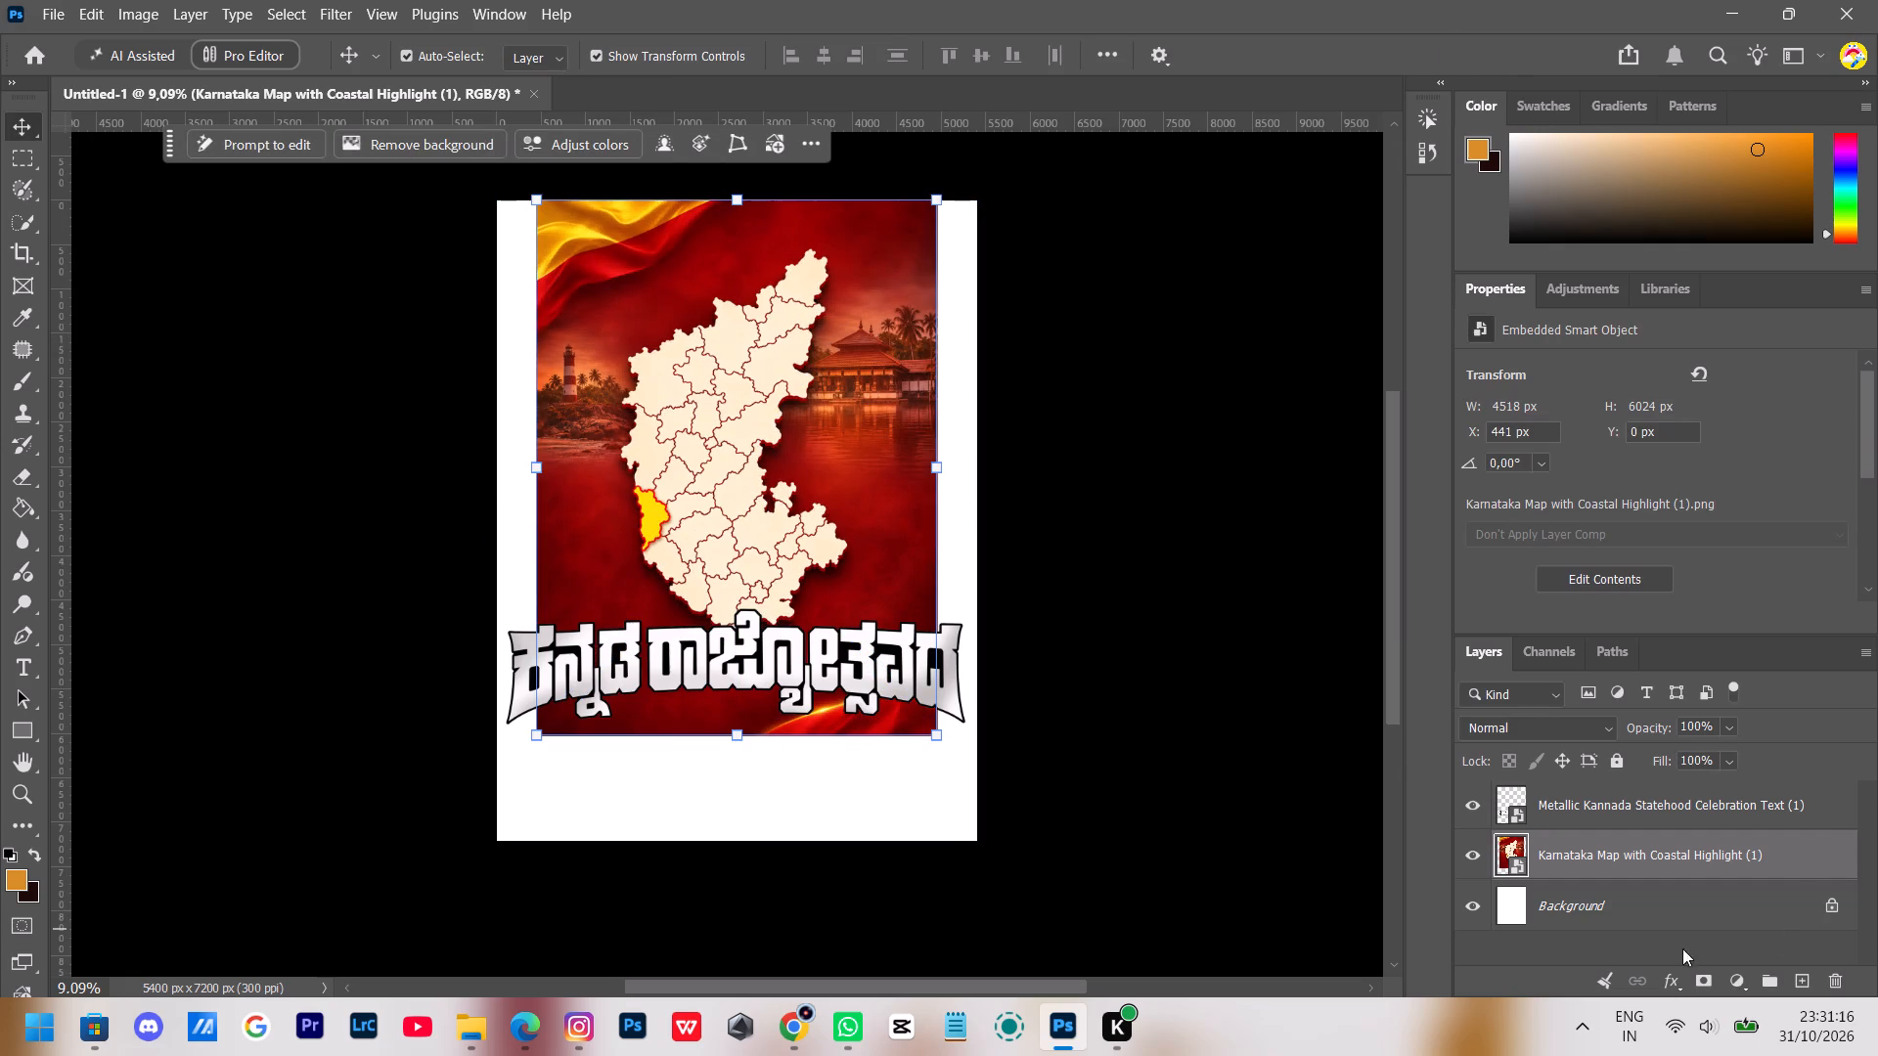
Open the Karnataka map smart object's contents and extend its crop frame on both sides and below to 1558 x 1926 px.
double_click(1517, 869)
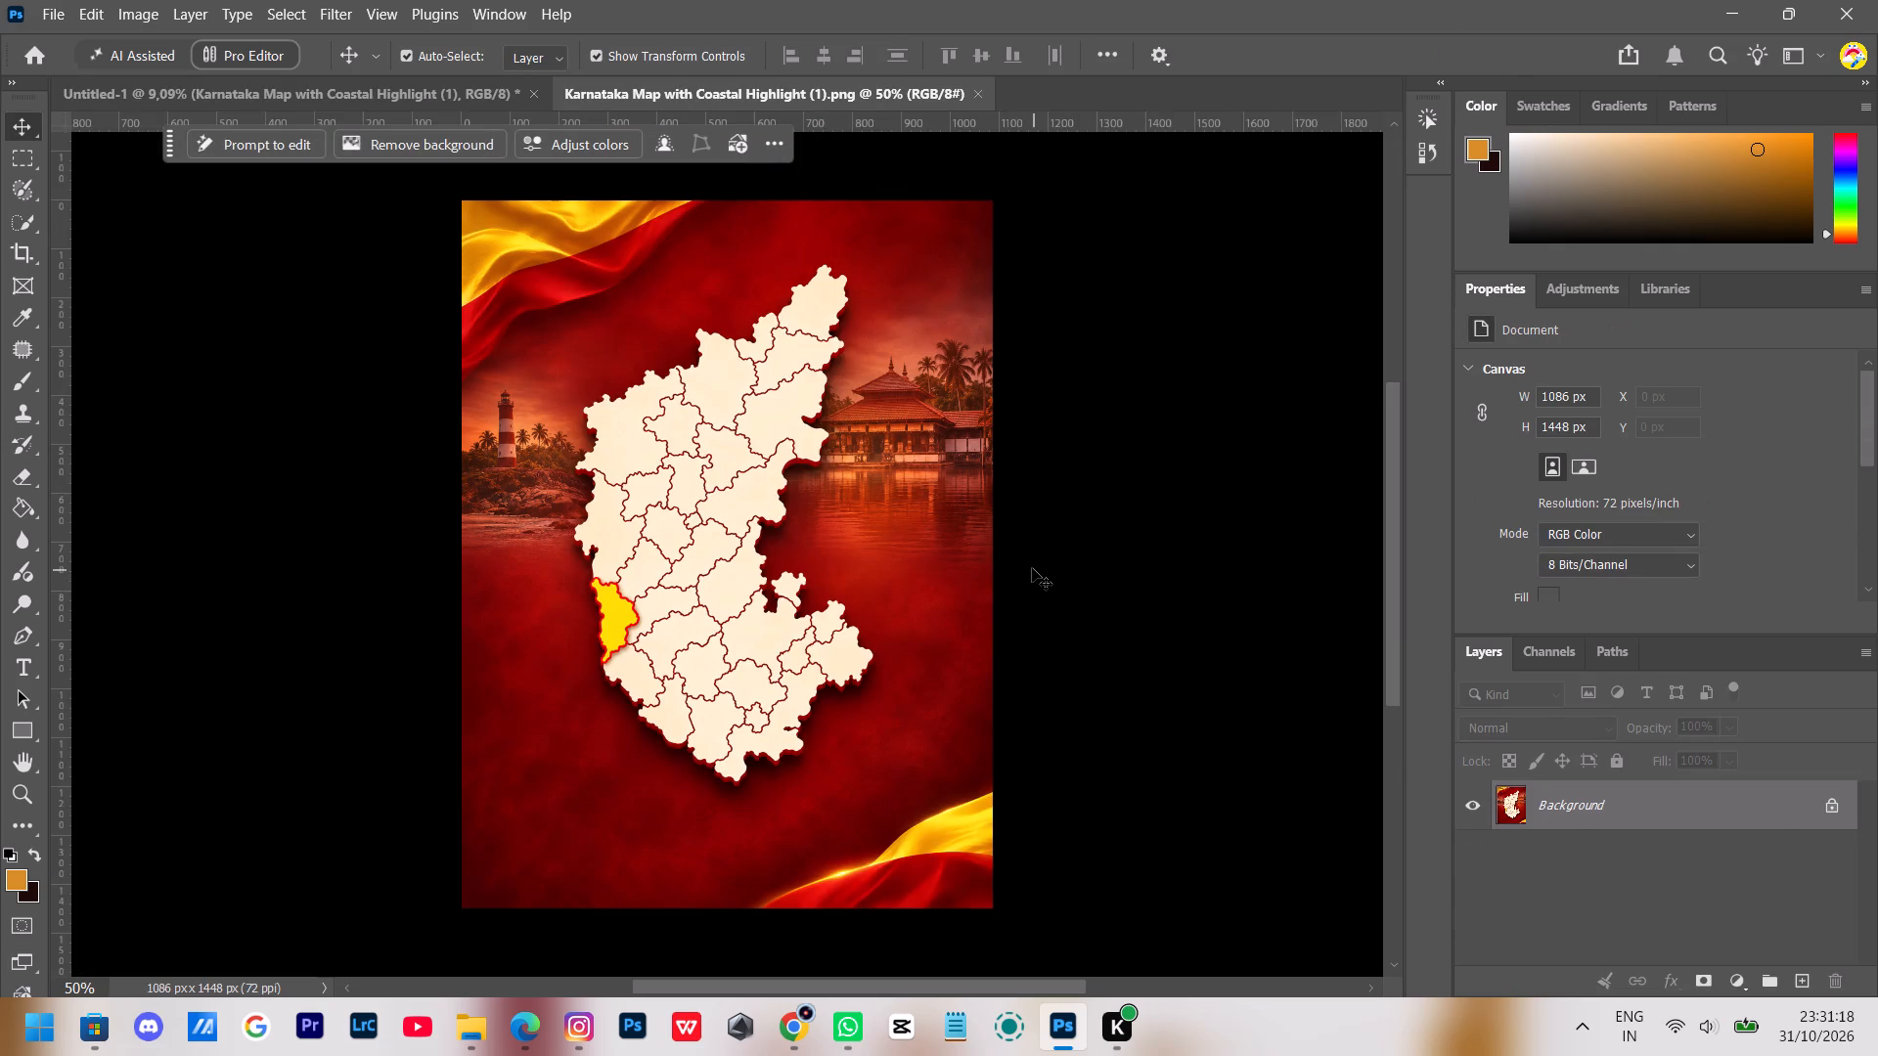
click(22, 156)
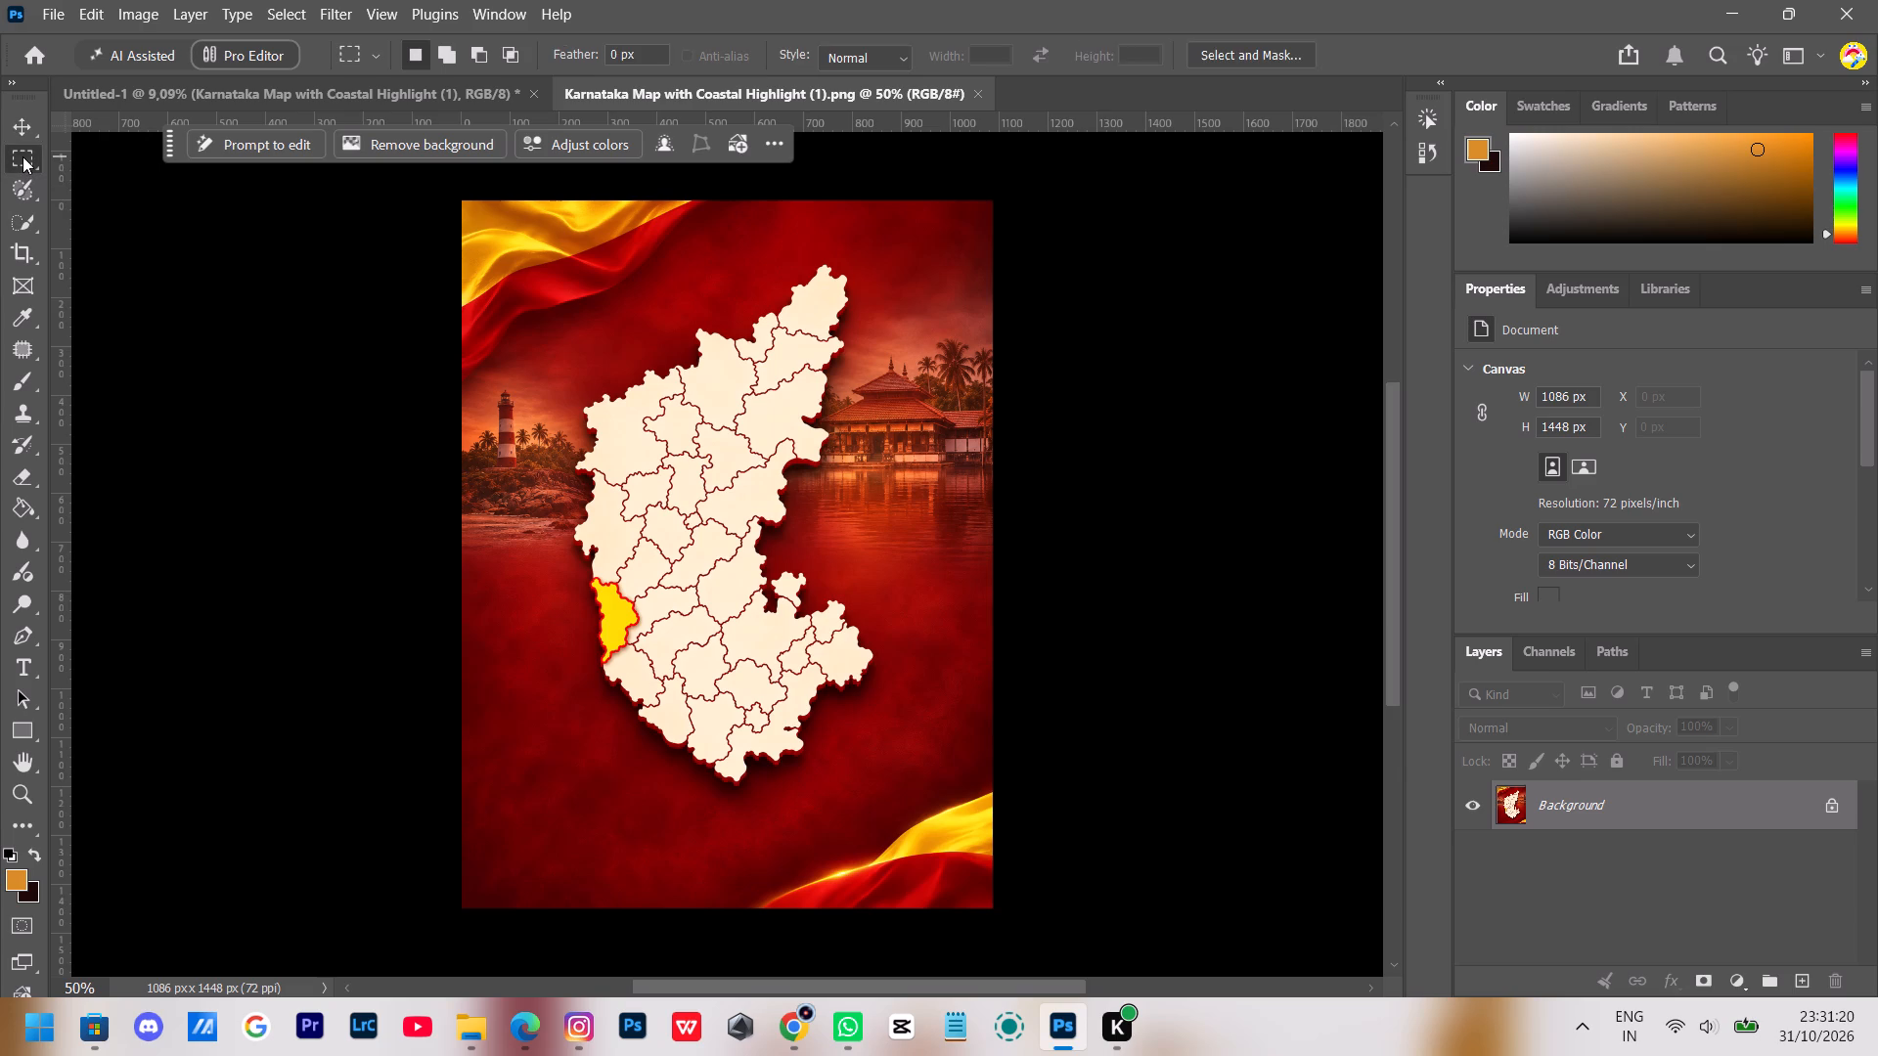
click(27, 261)
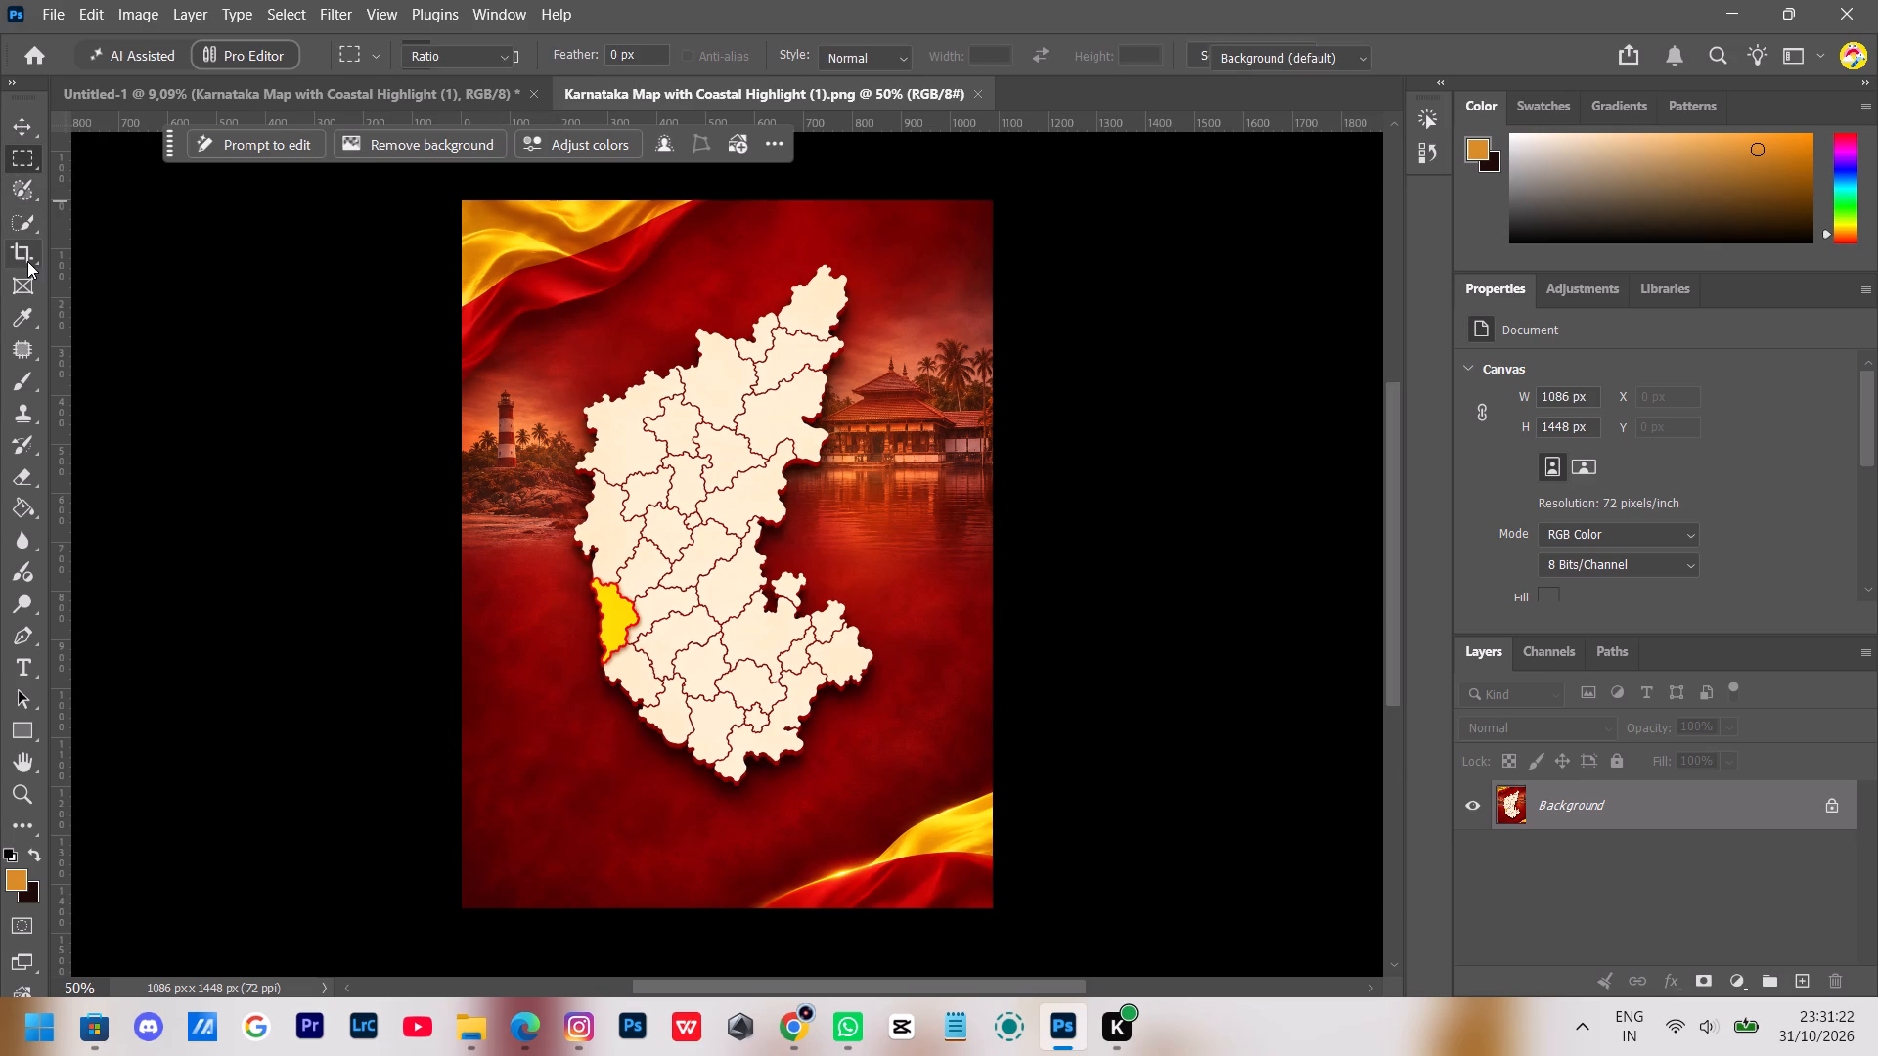
drag(467, 557, 439, 561)
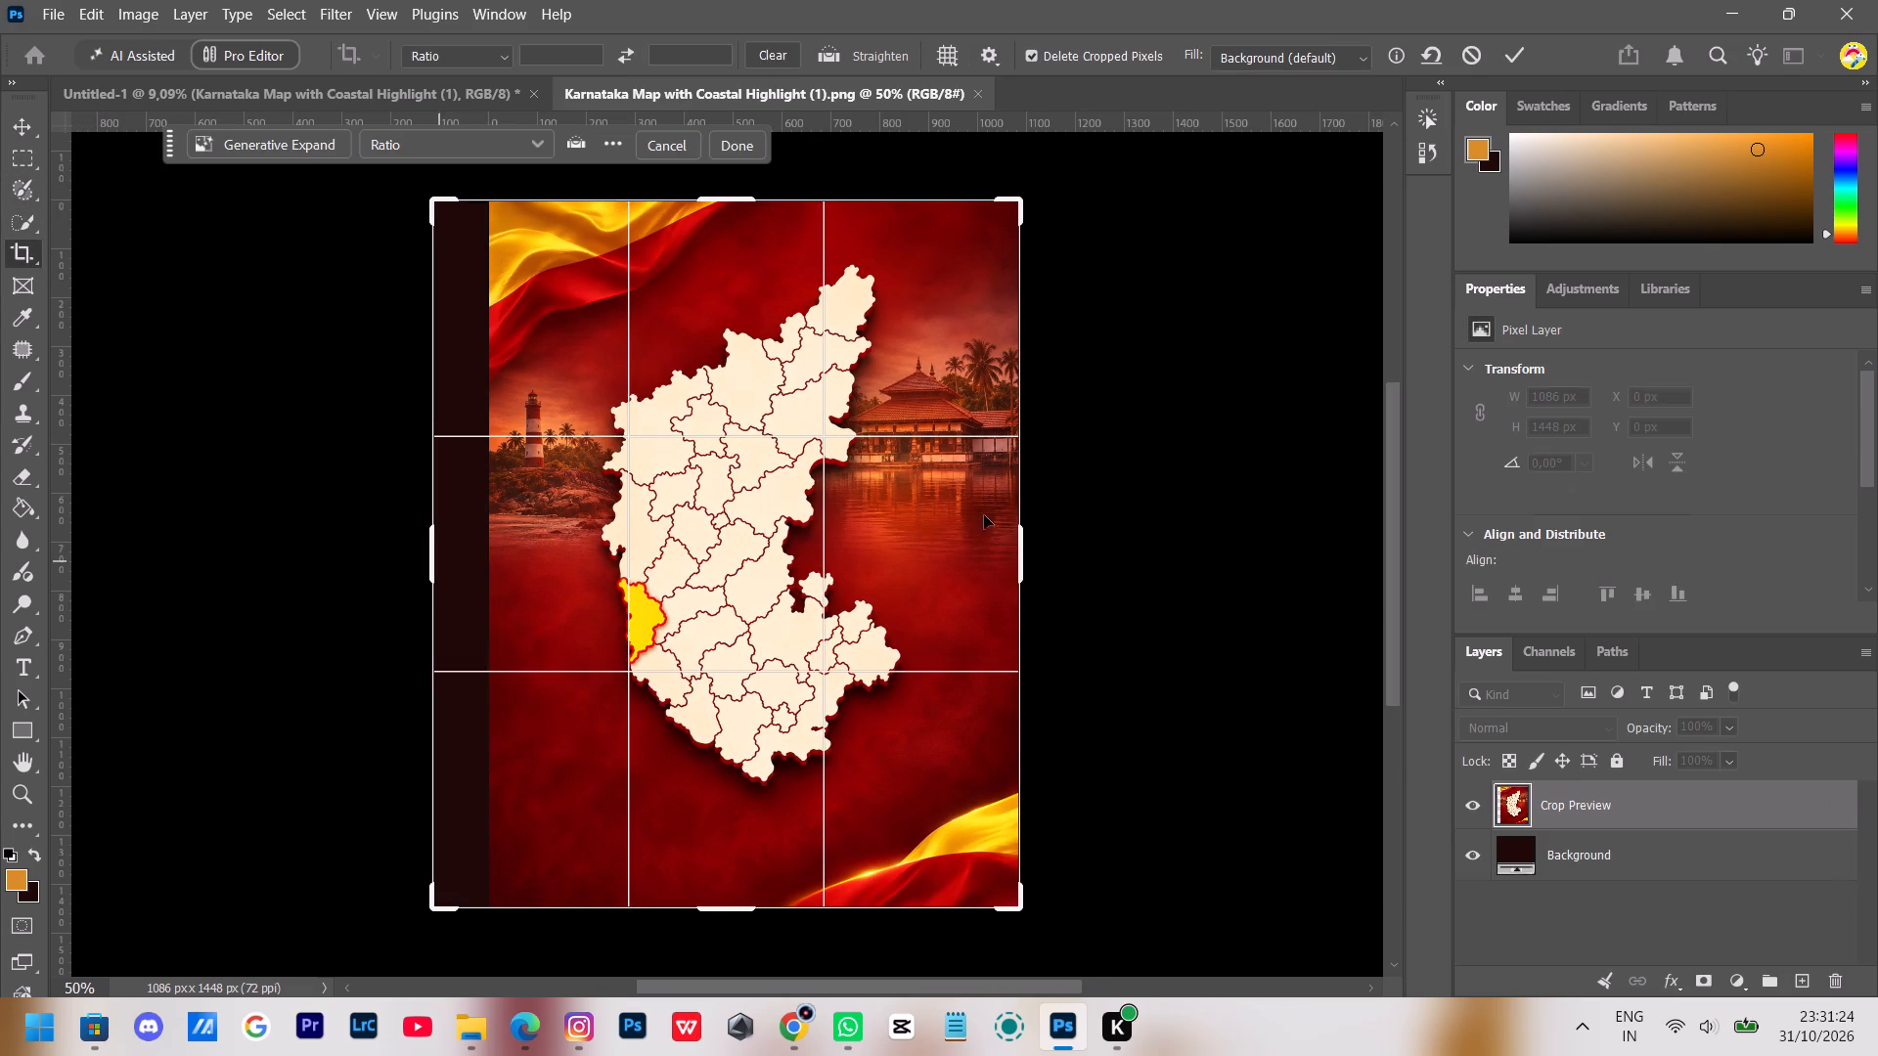
drag(1022, 538, 1072, 542)
drag(386, 571, 380, 571)
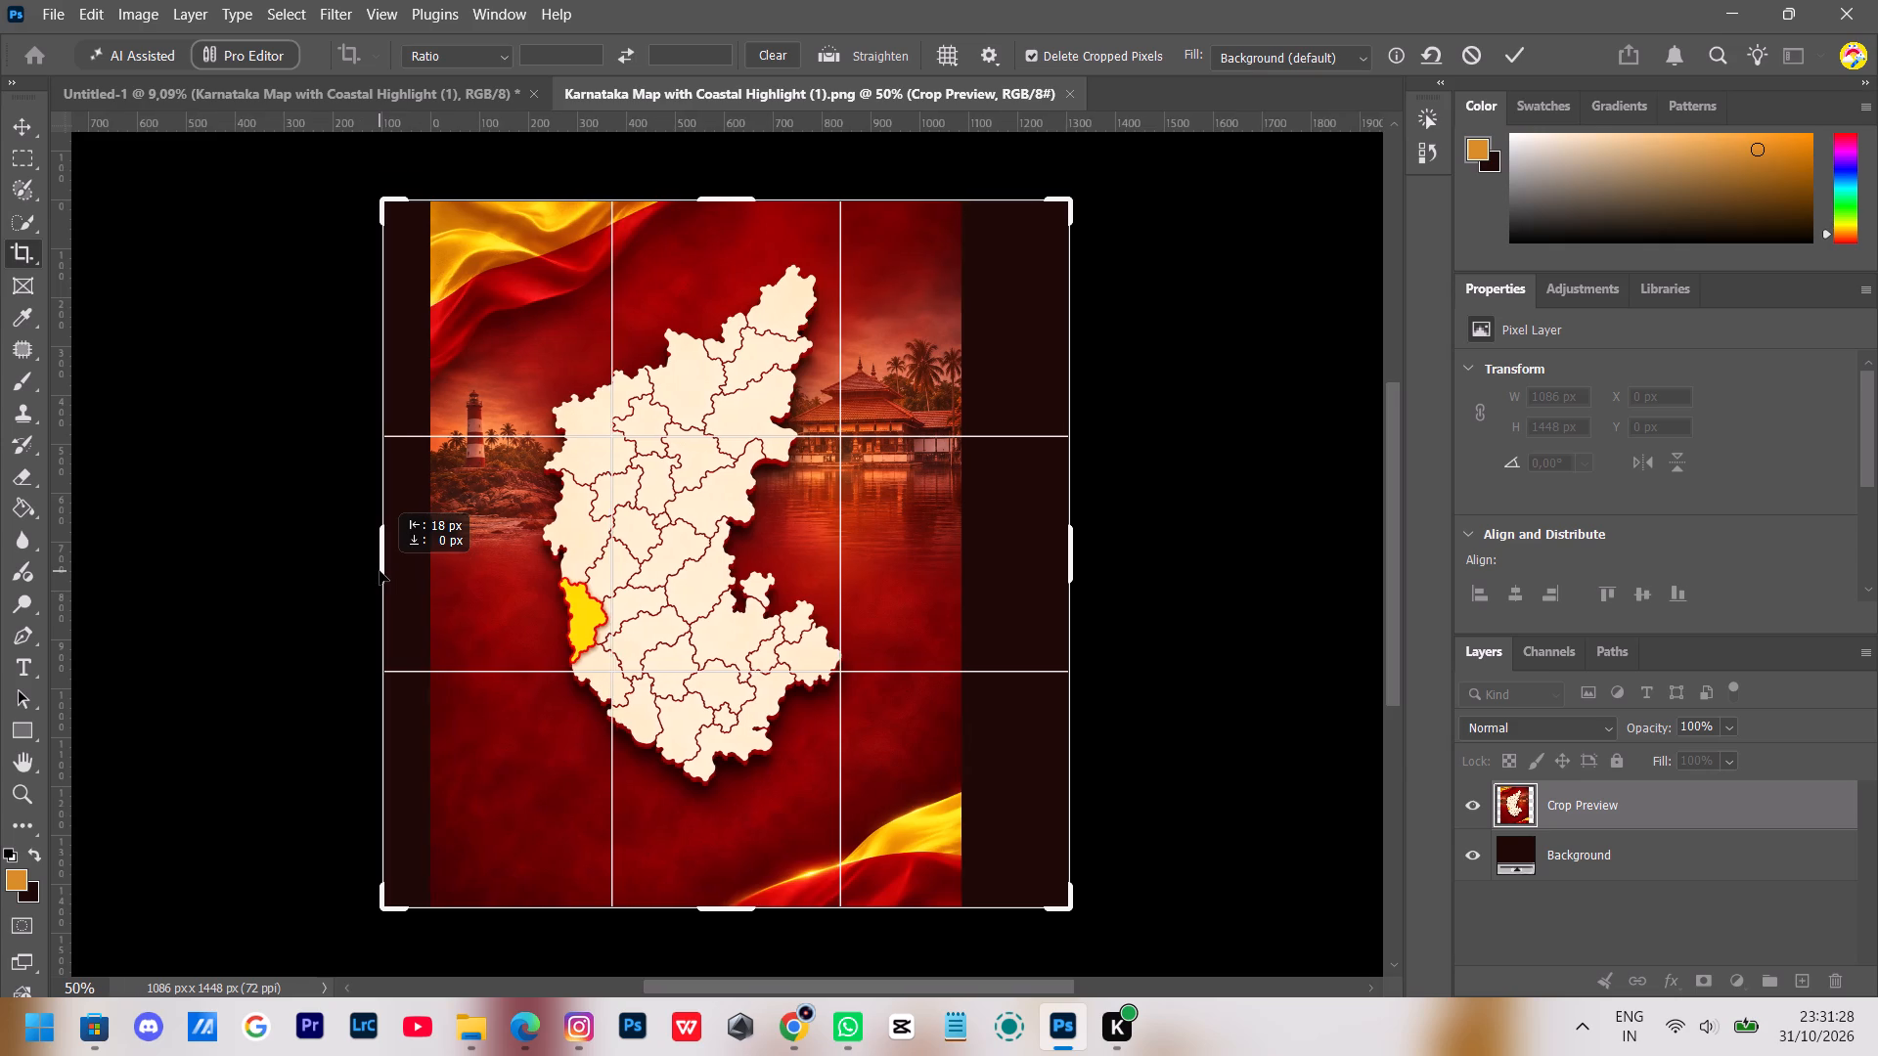
drag(380, 571, 401, 575)
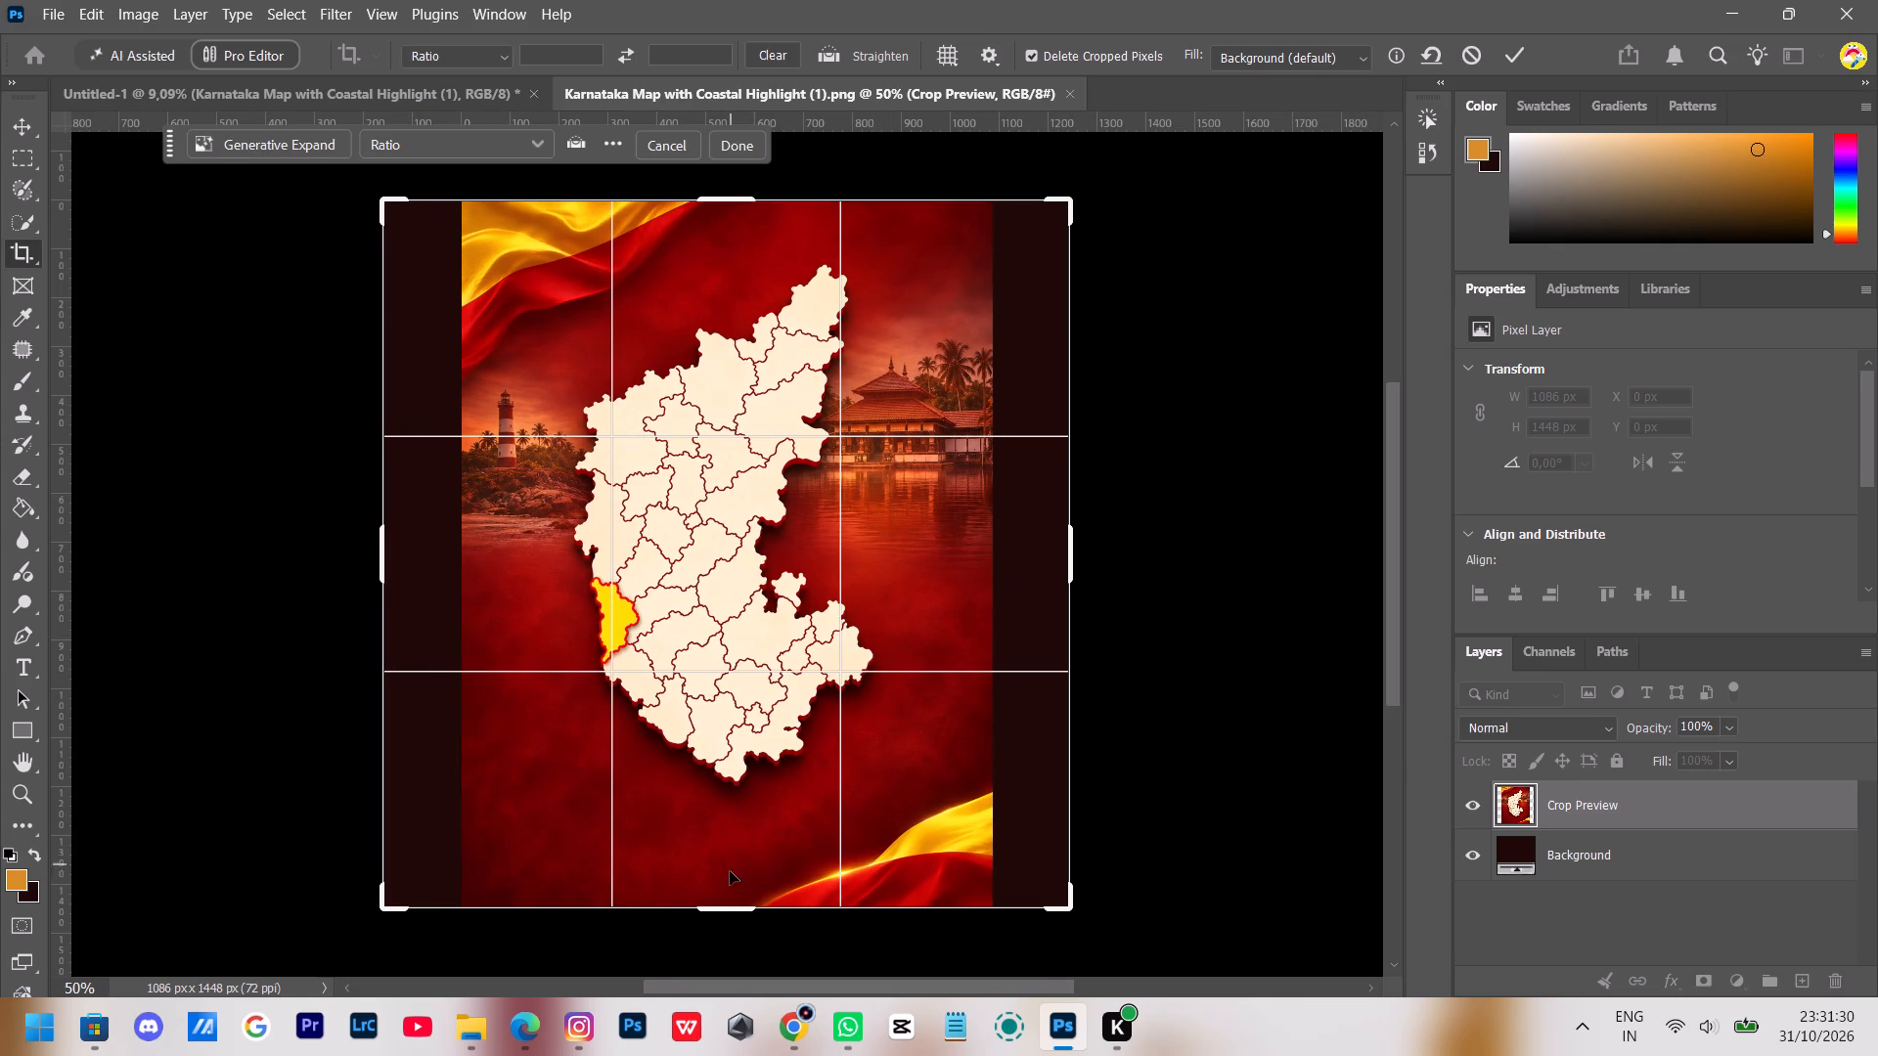
drag(725, 913, 741, 915)
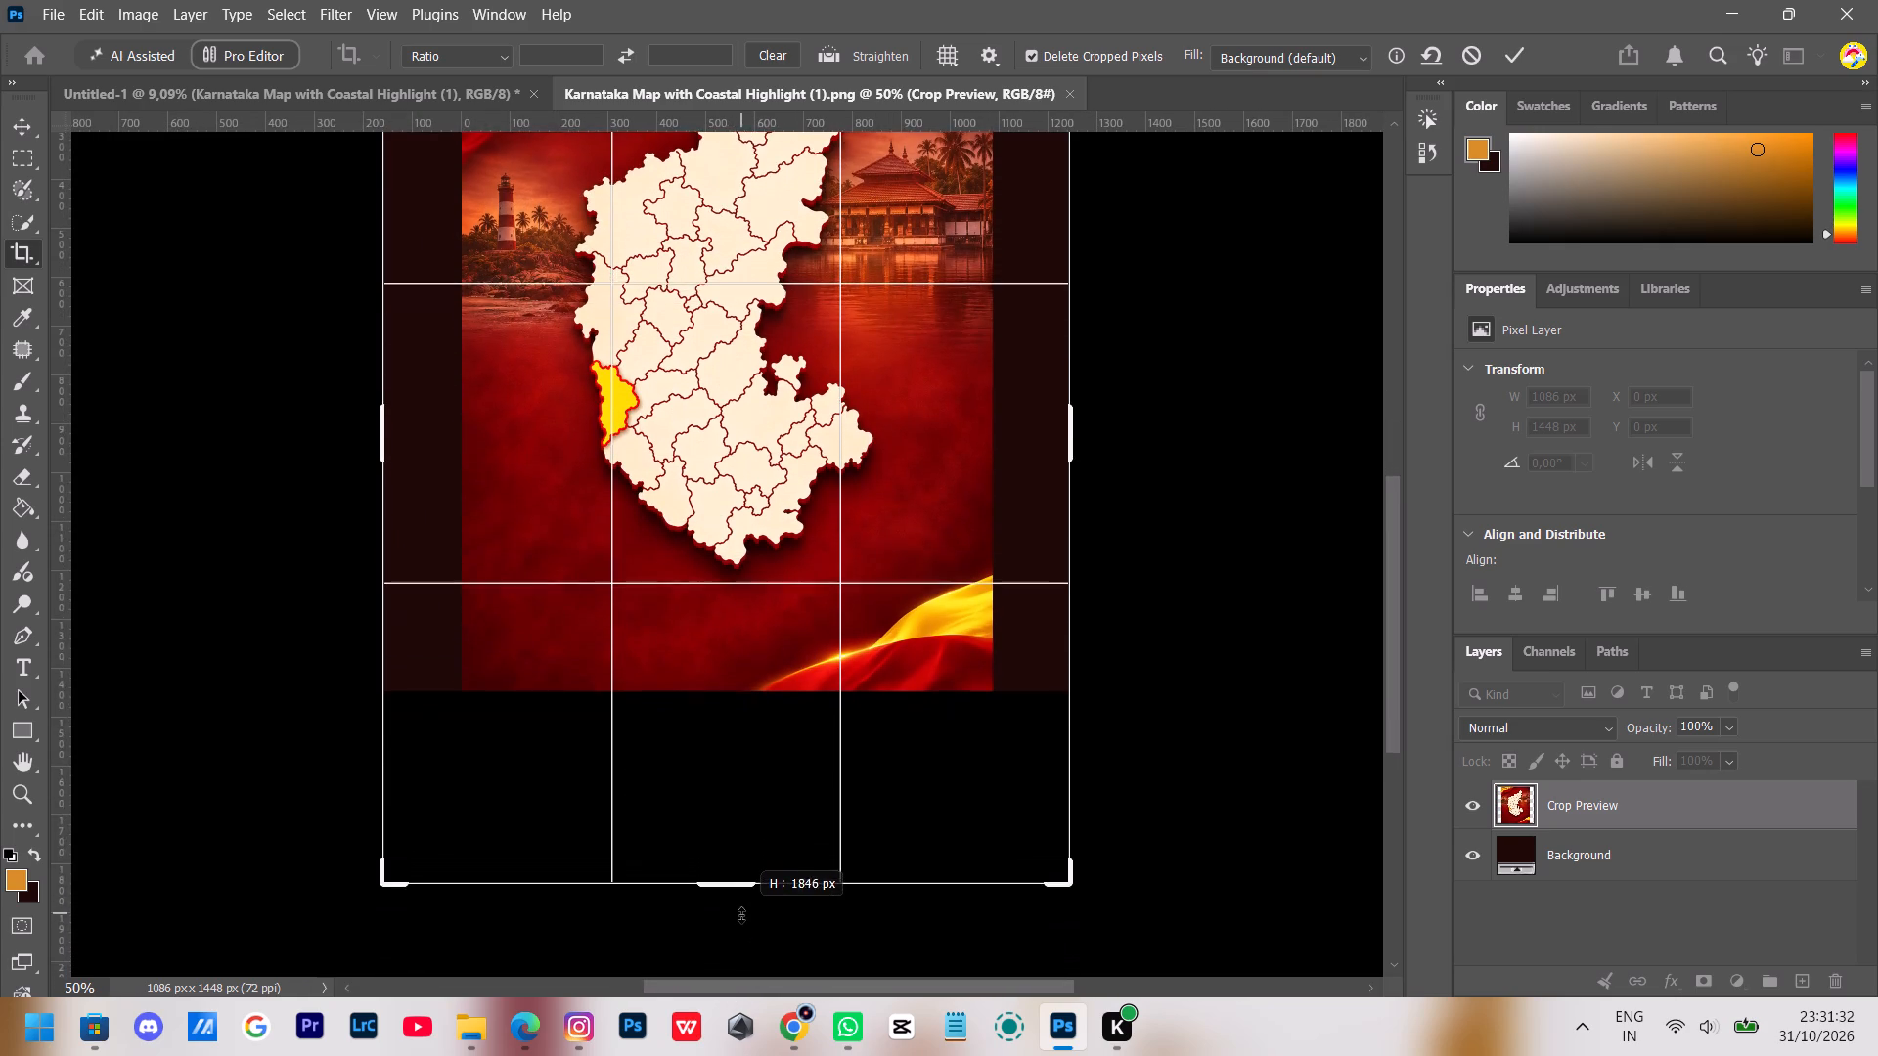
drag(741, 915, 741, 916)
drag(1072, 446, 1093, 453)
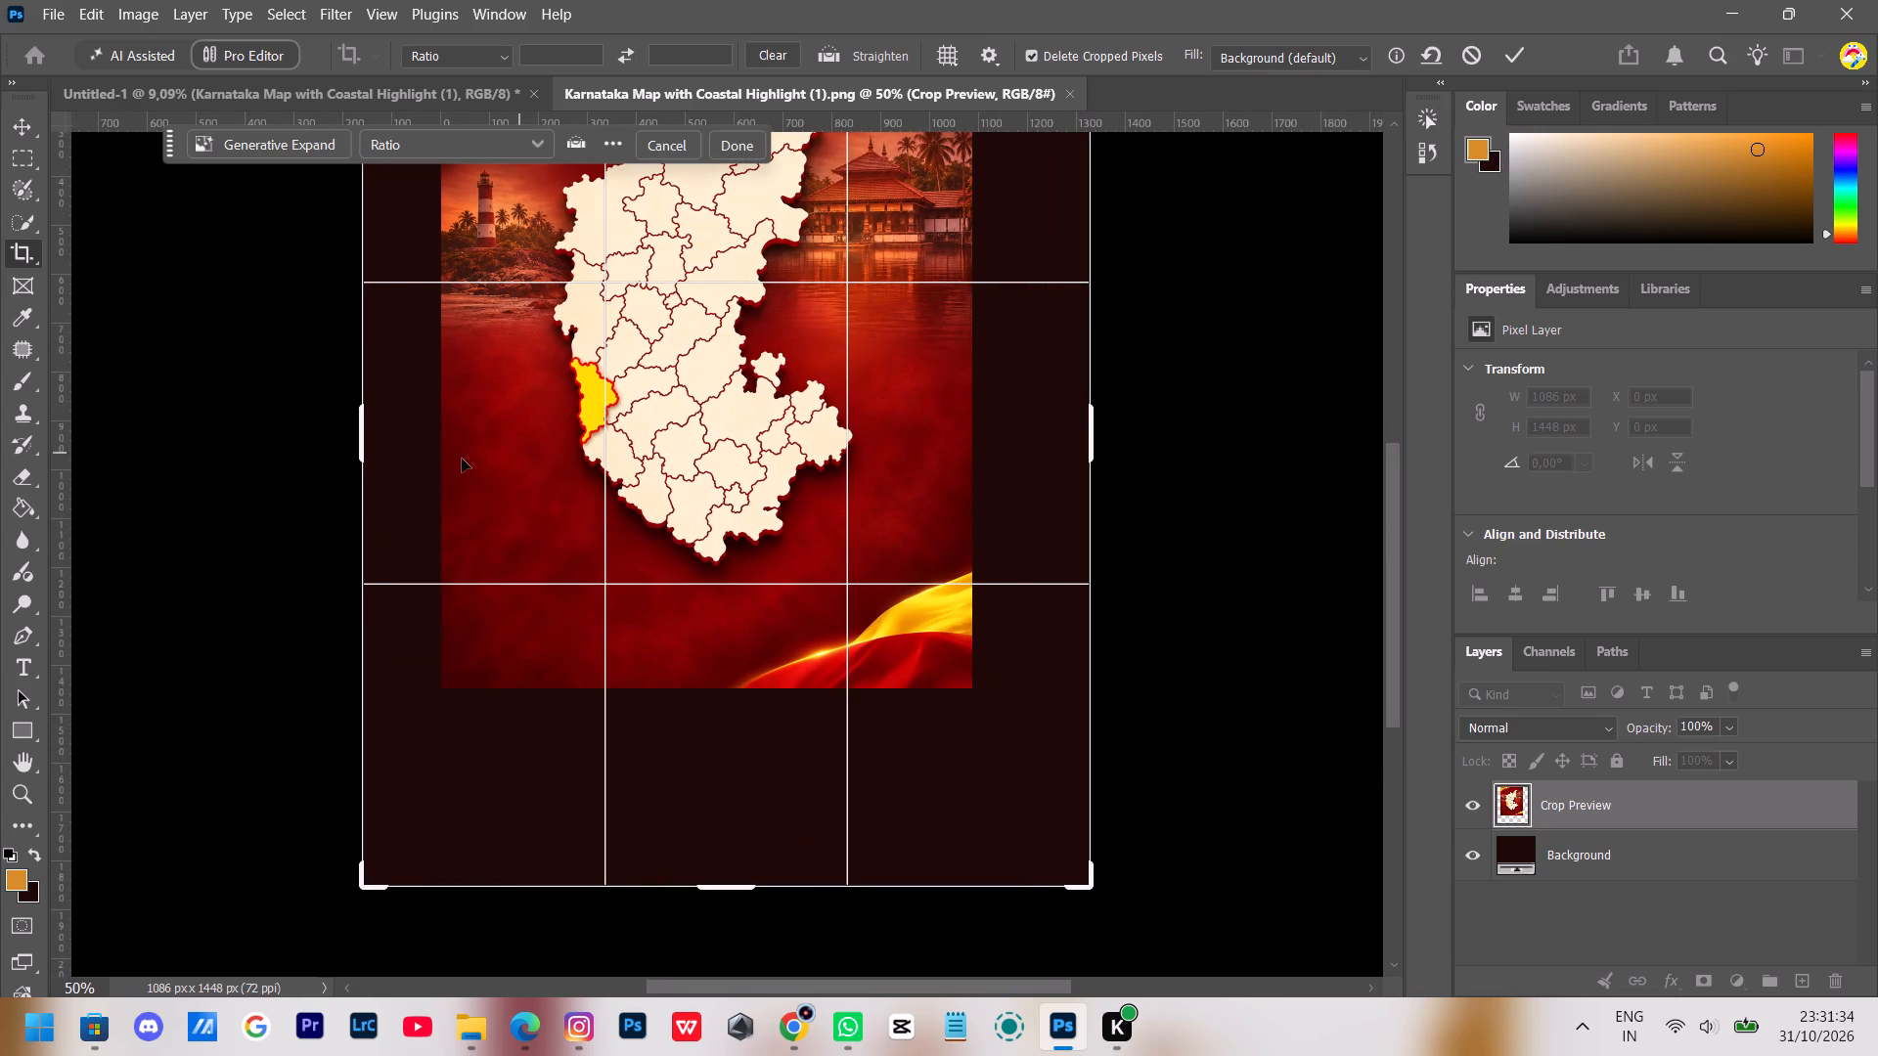
drag(359, 448, 341, 453)
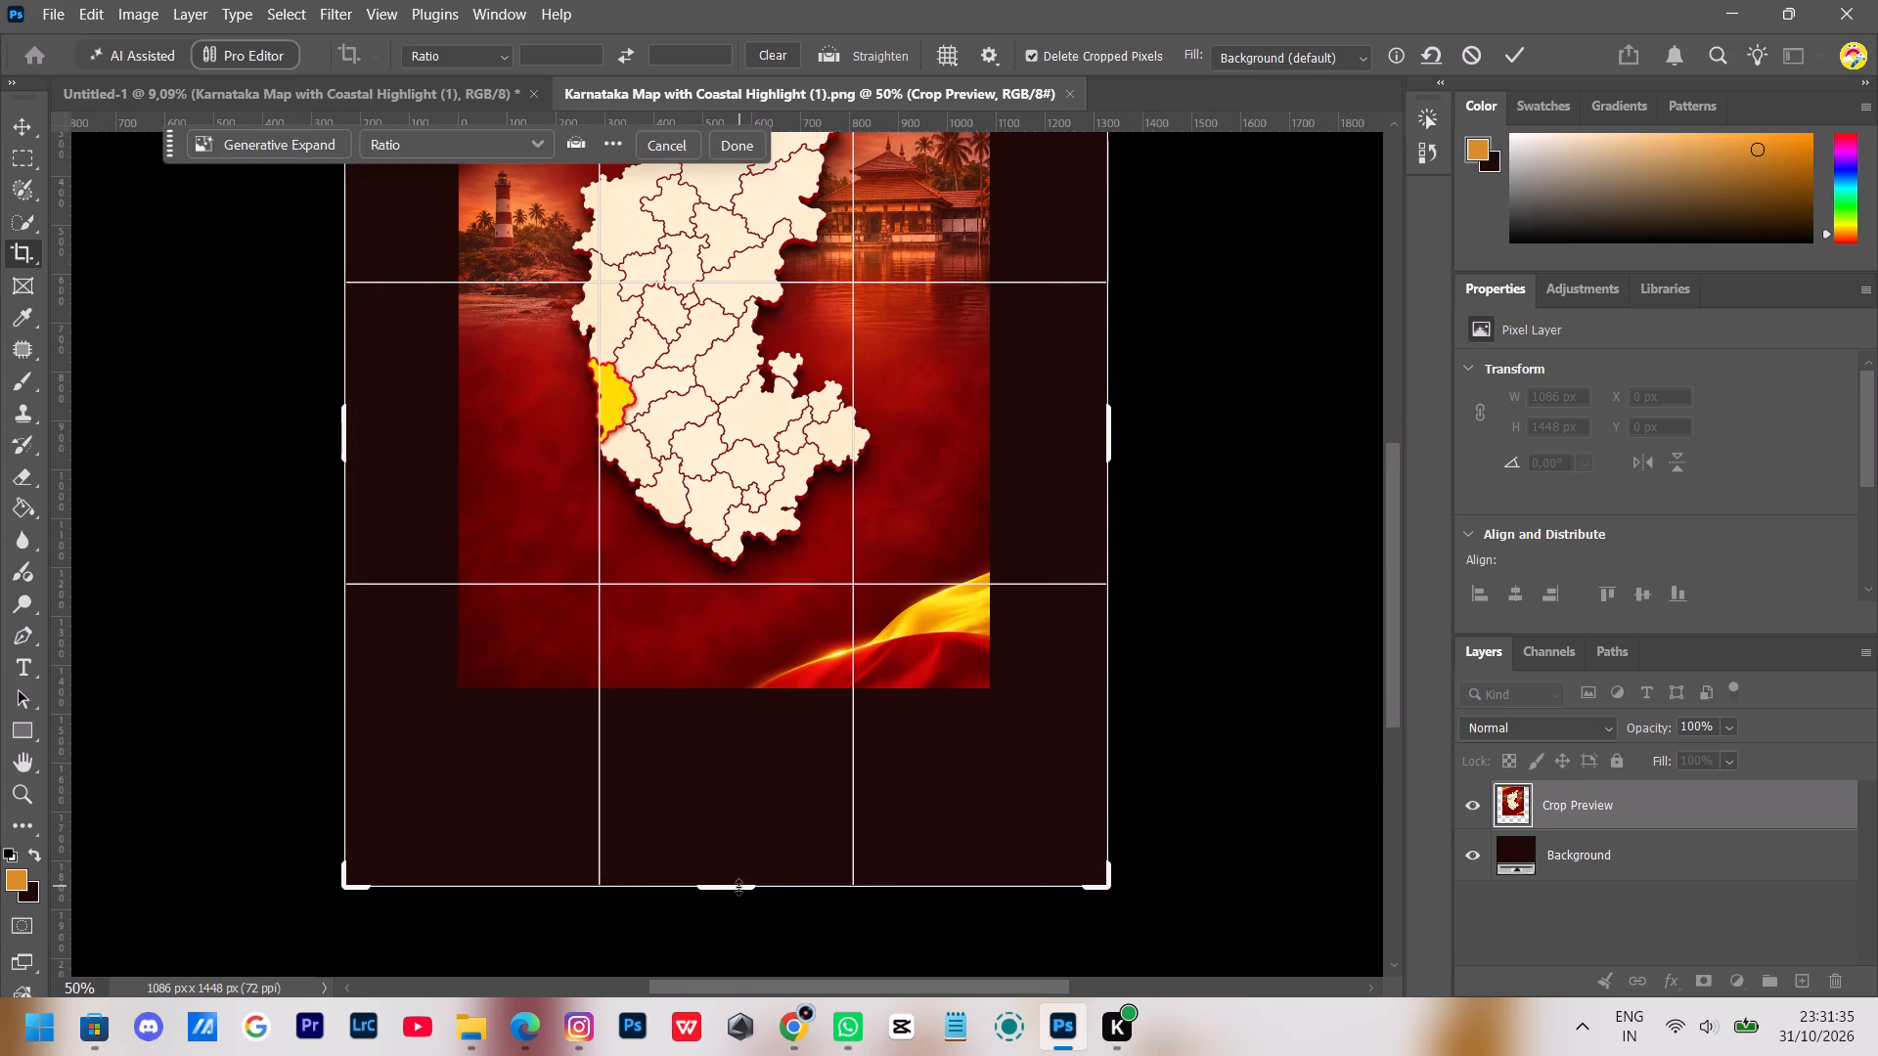
drag(738, 887, 740, 904)
Fill the extended canvas areas with Generative Expand using the prompt "fill the backround".
click(278, 150)
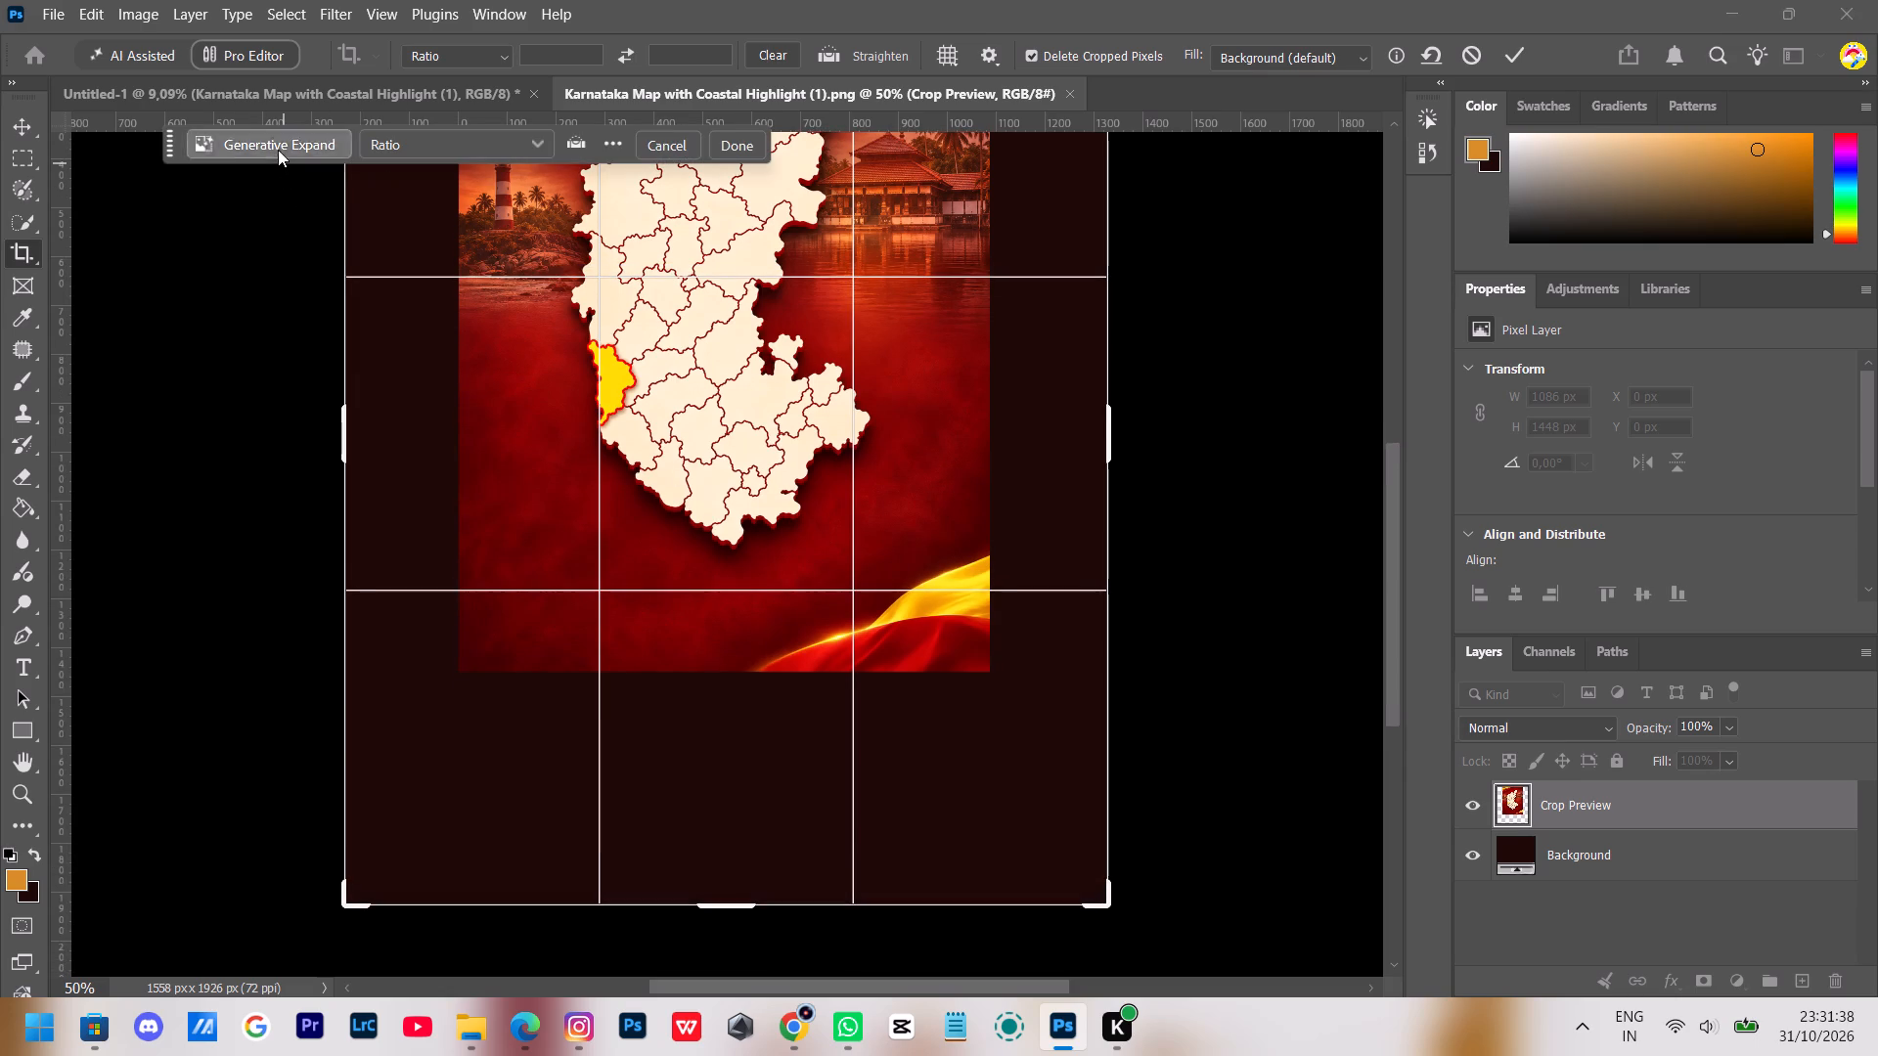
click(278, 150)
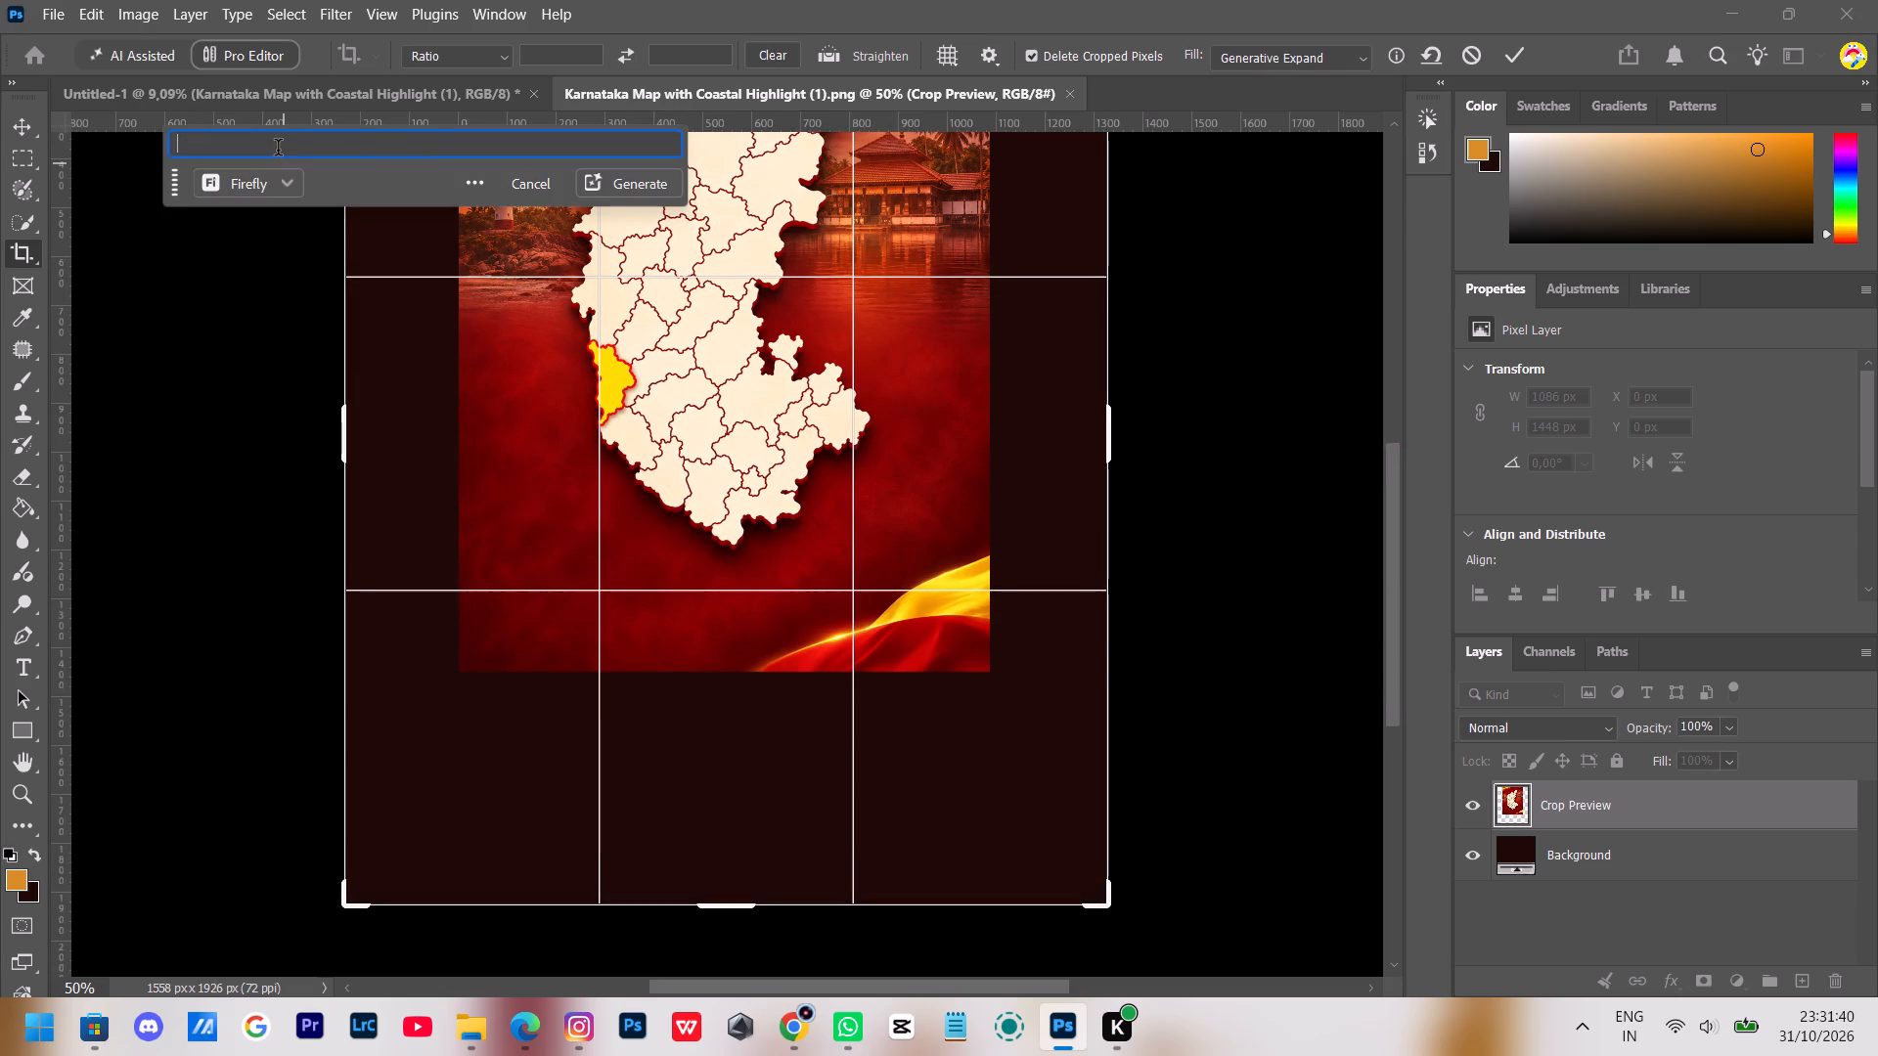
text(fill the backround)
key(Return)
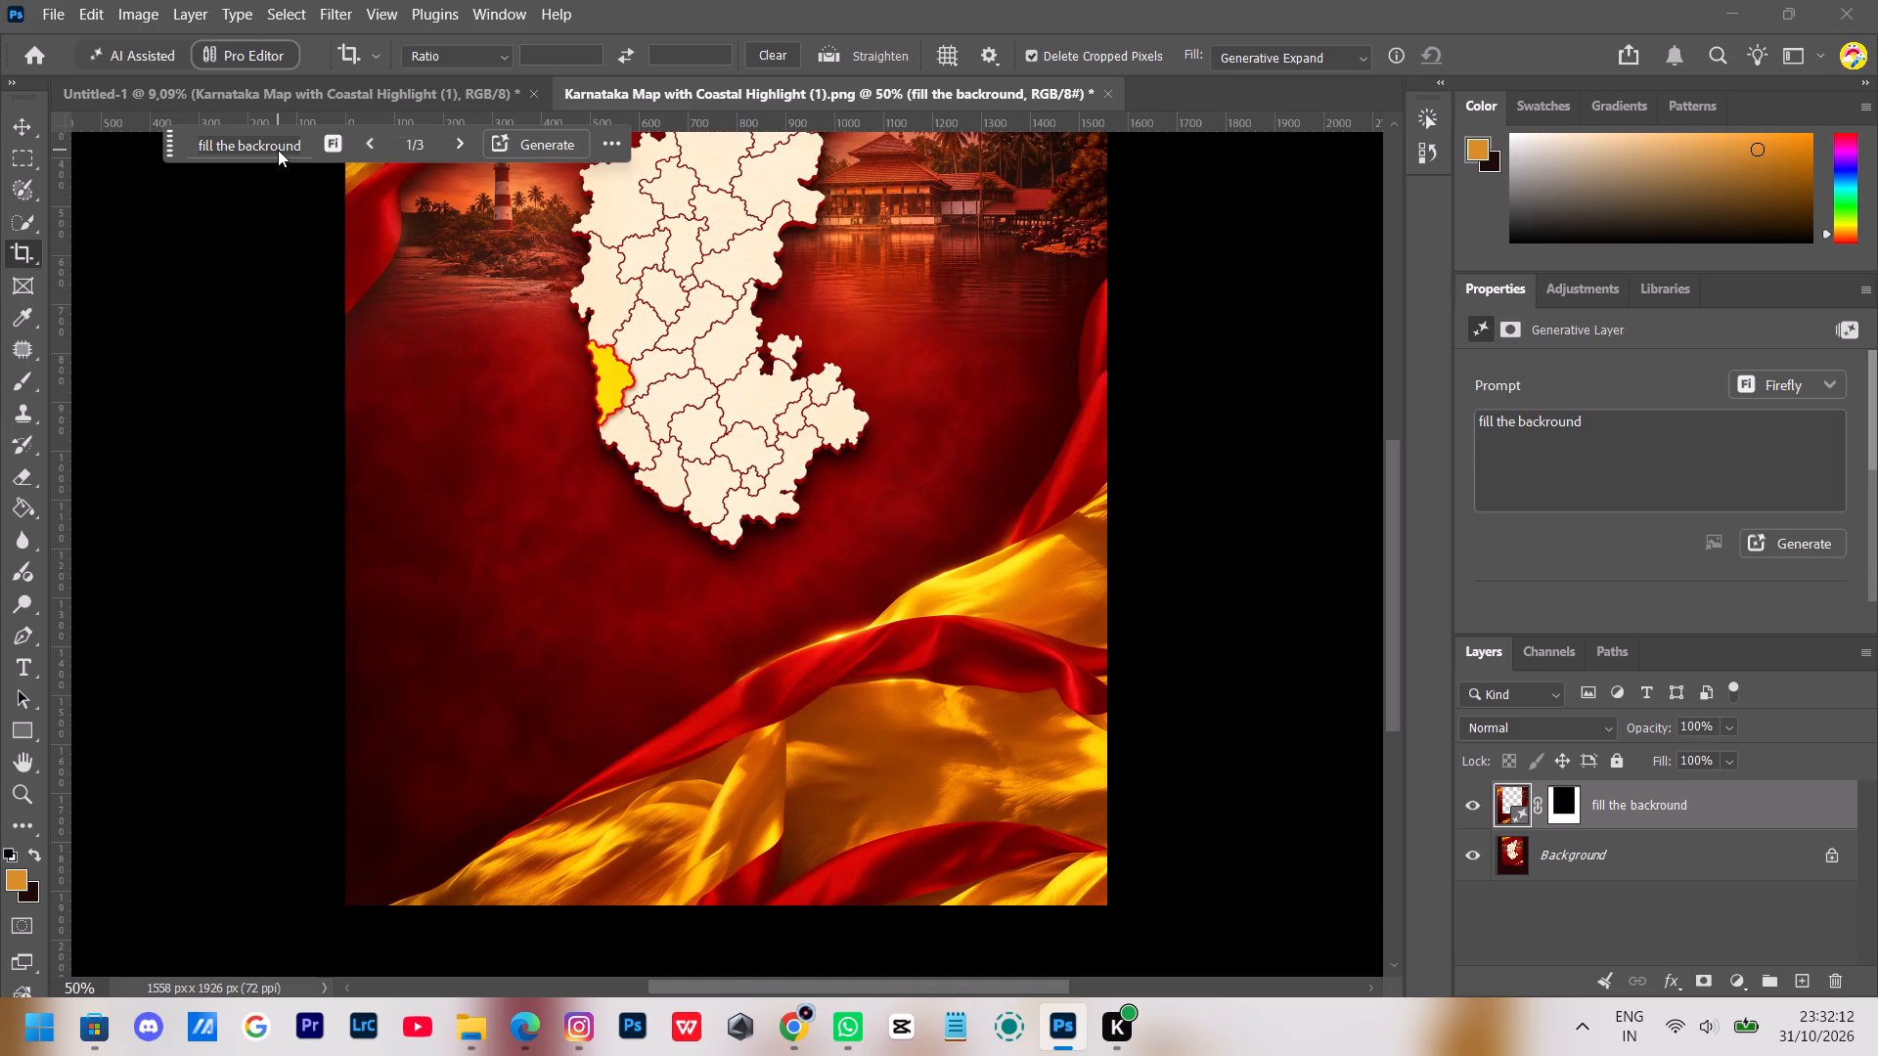
Merge the generated layer with the Background layer and convert the merged layer to a smart object.
scroll(537, 589, up, 9)
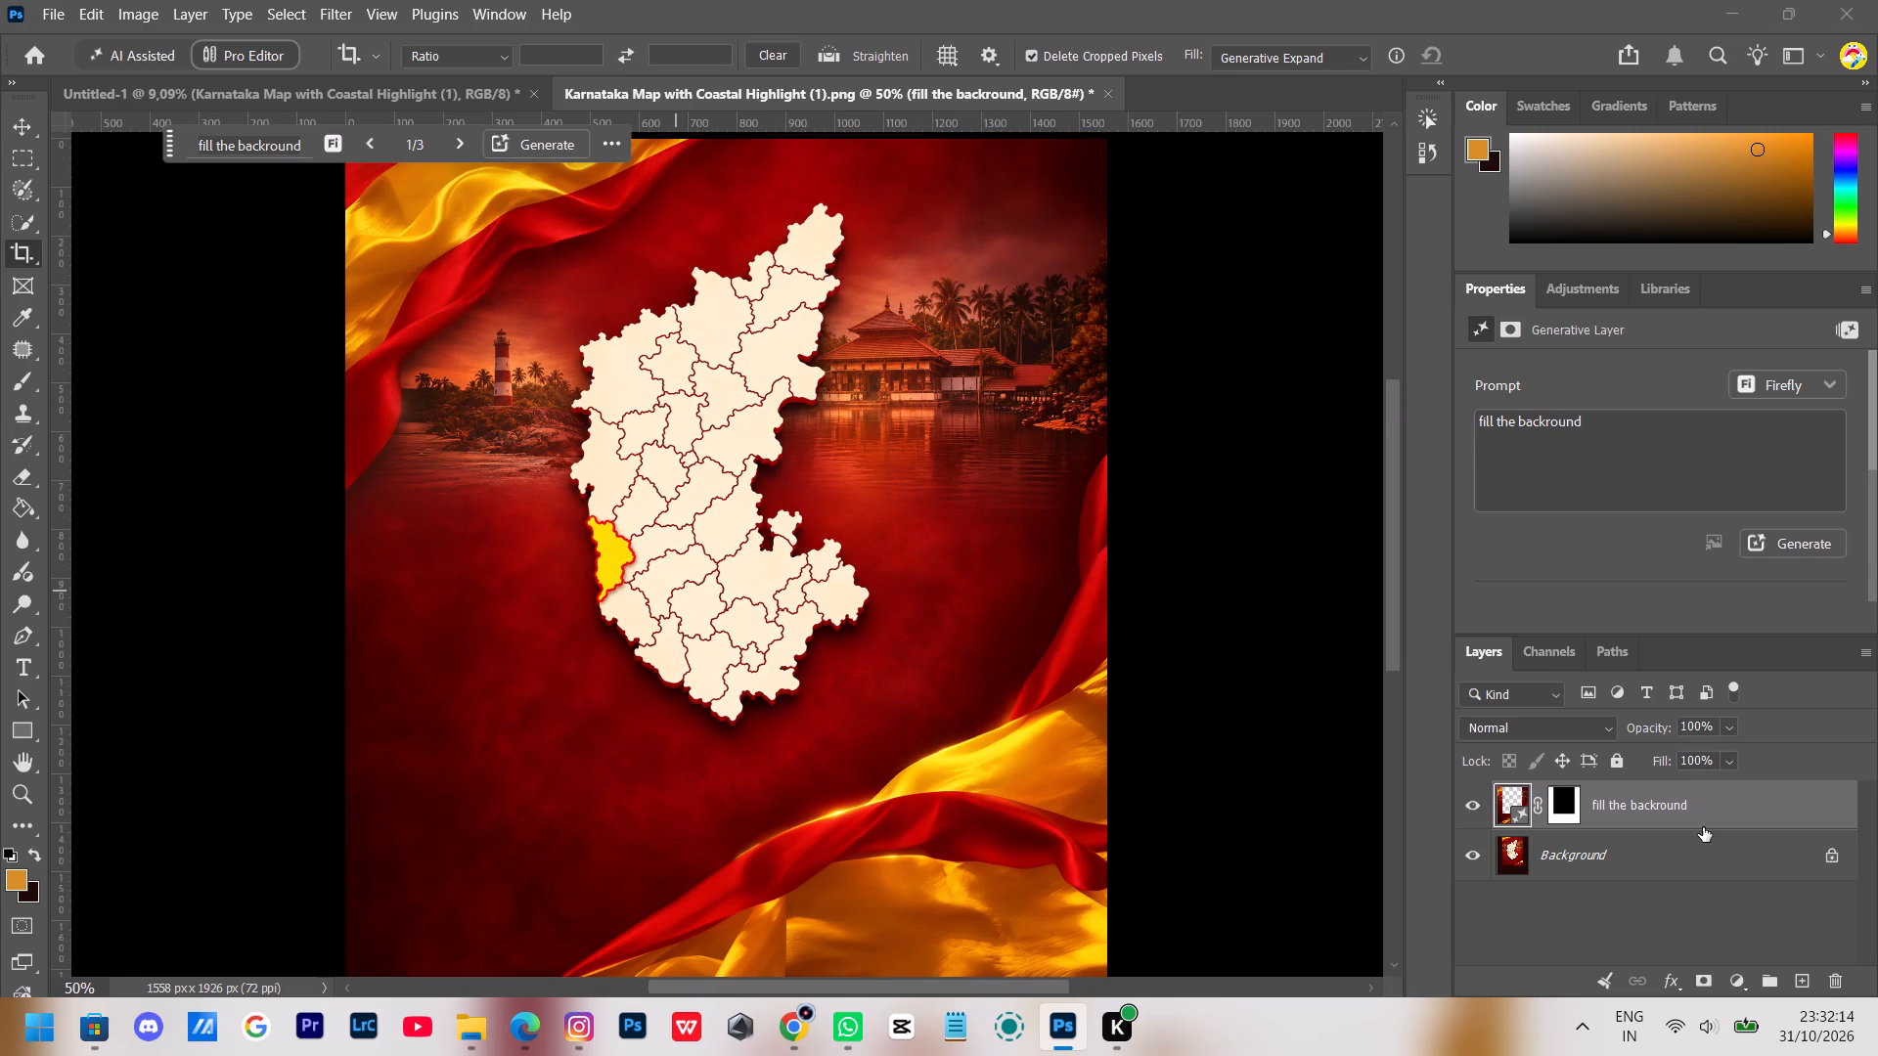
ctrl+click(1692, 853)
ctrl+right_click(1692, 853)
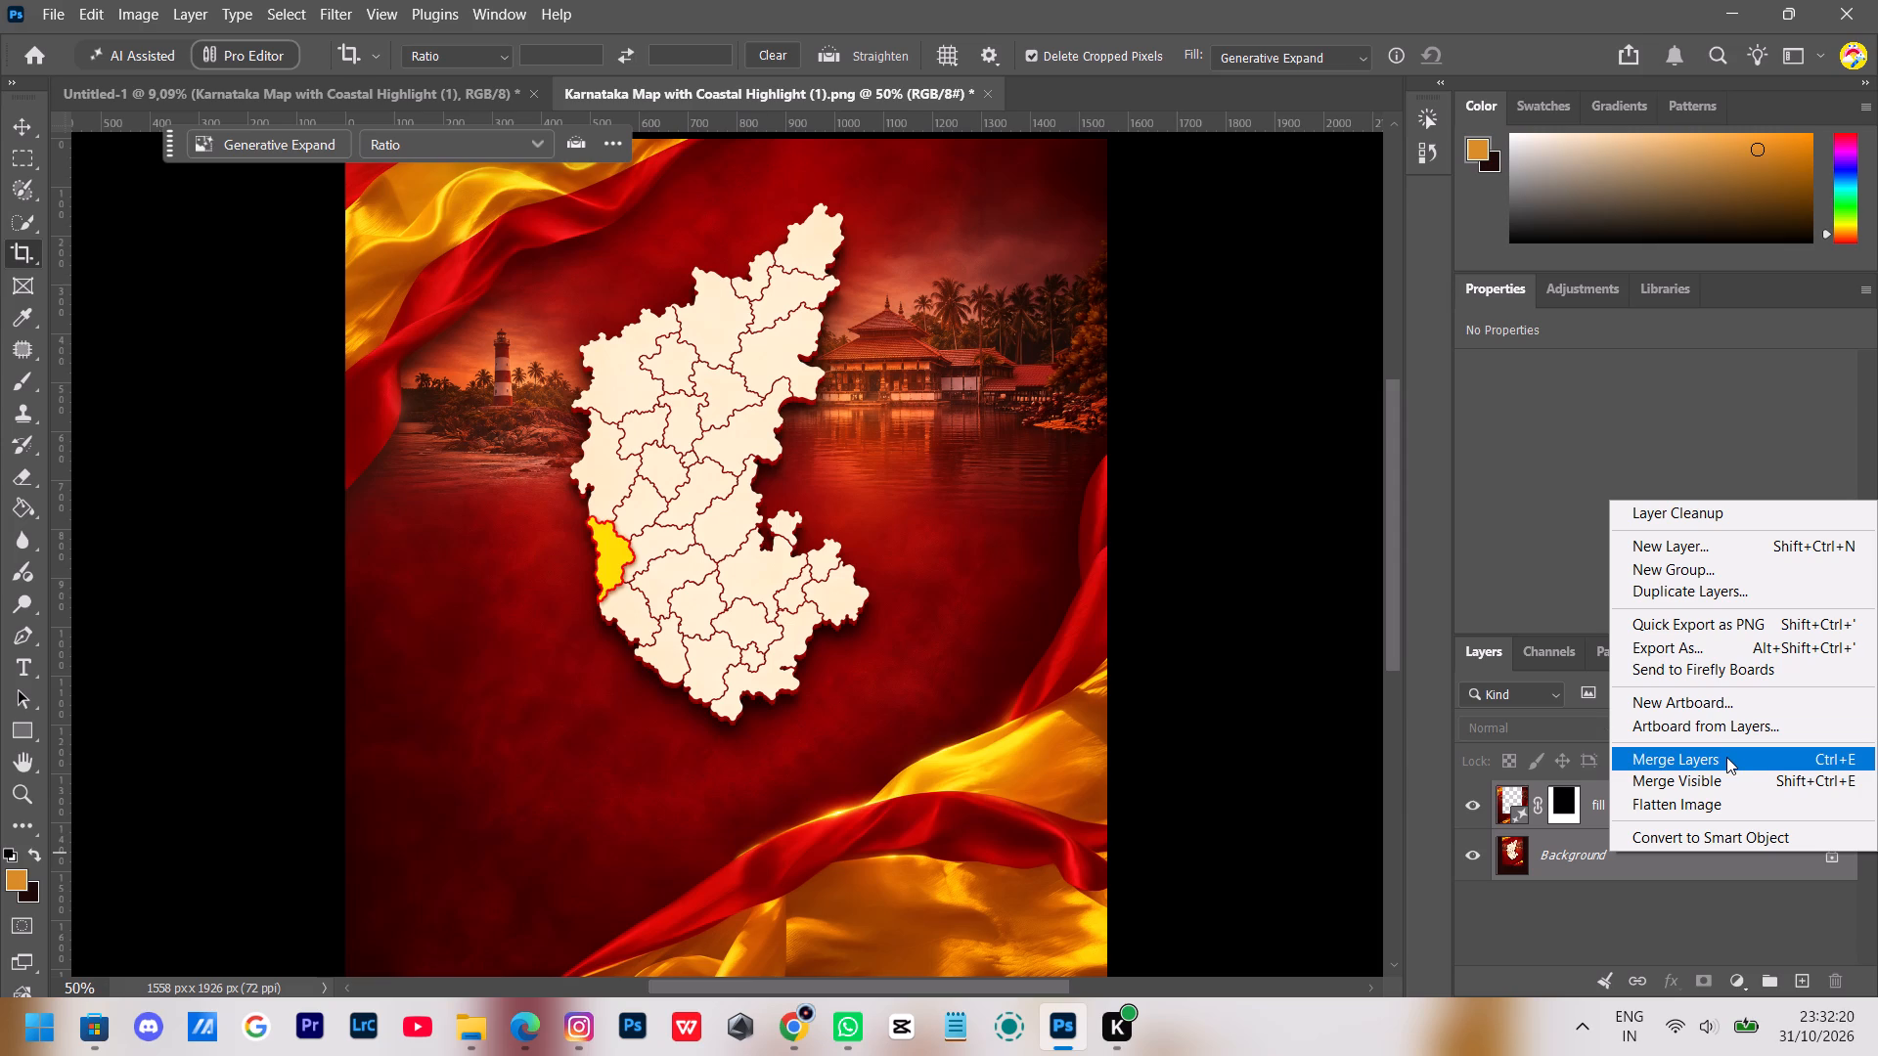
right_click(1718, 790)
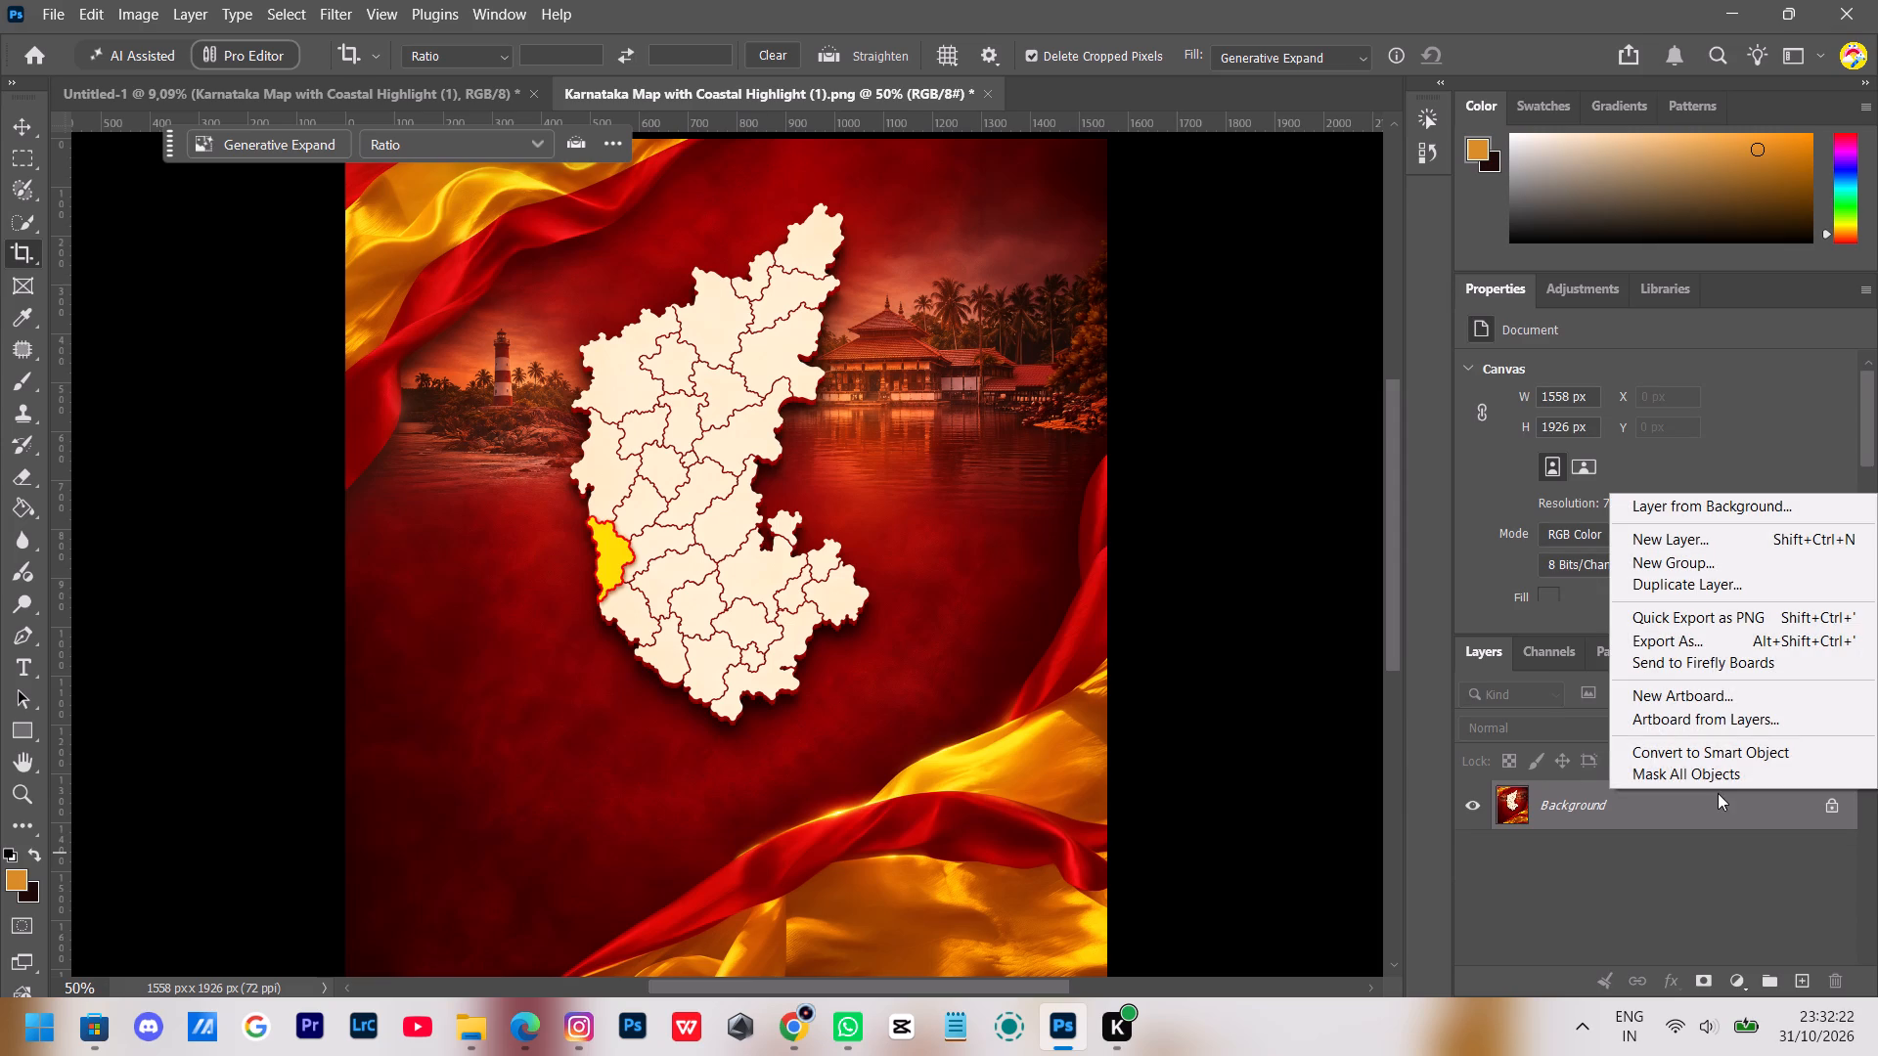
click(1721, 752)
Save the expanded map contents and return to the Untitled-1 poster document.
key(ctrl+s)
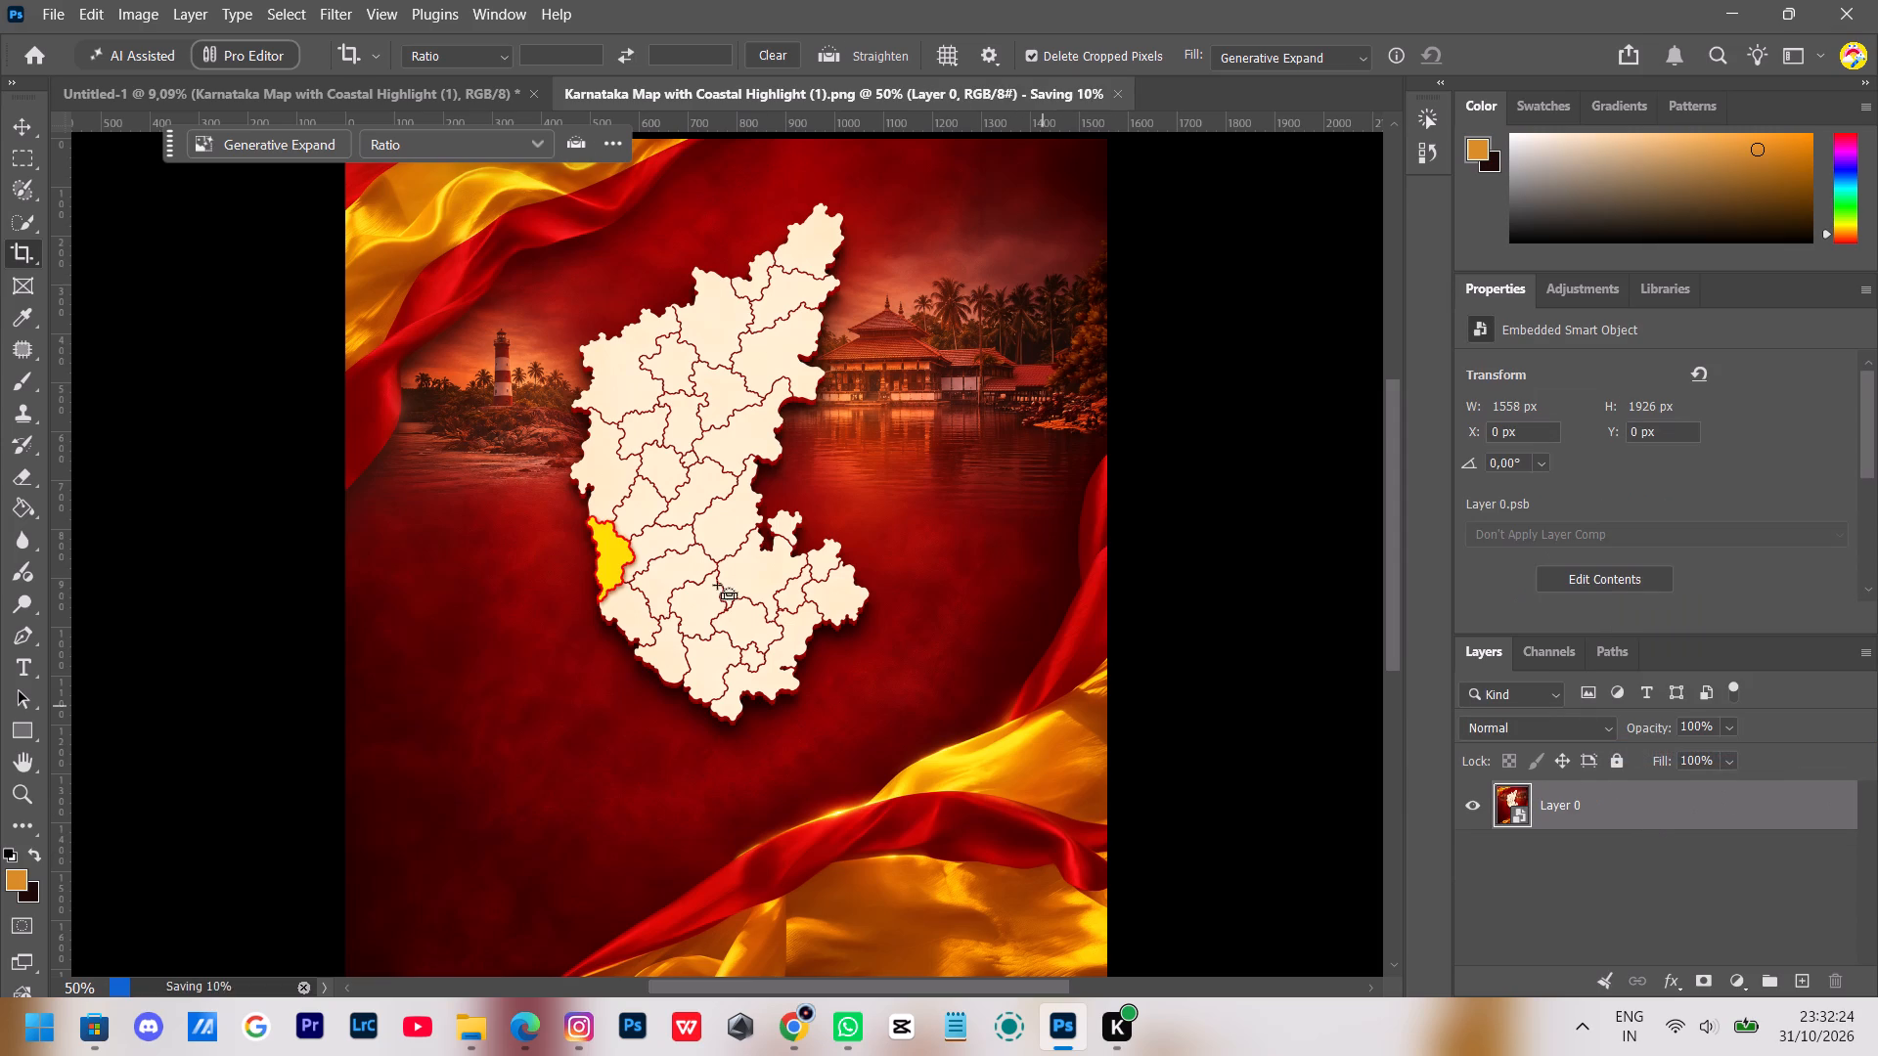
click(56, 0)
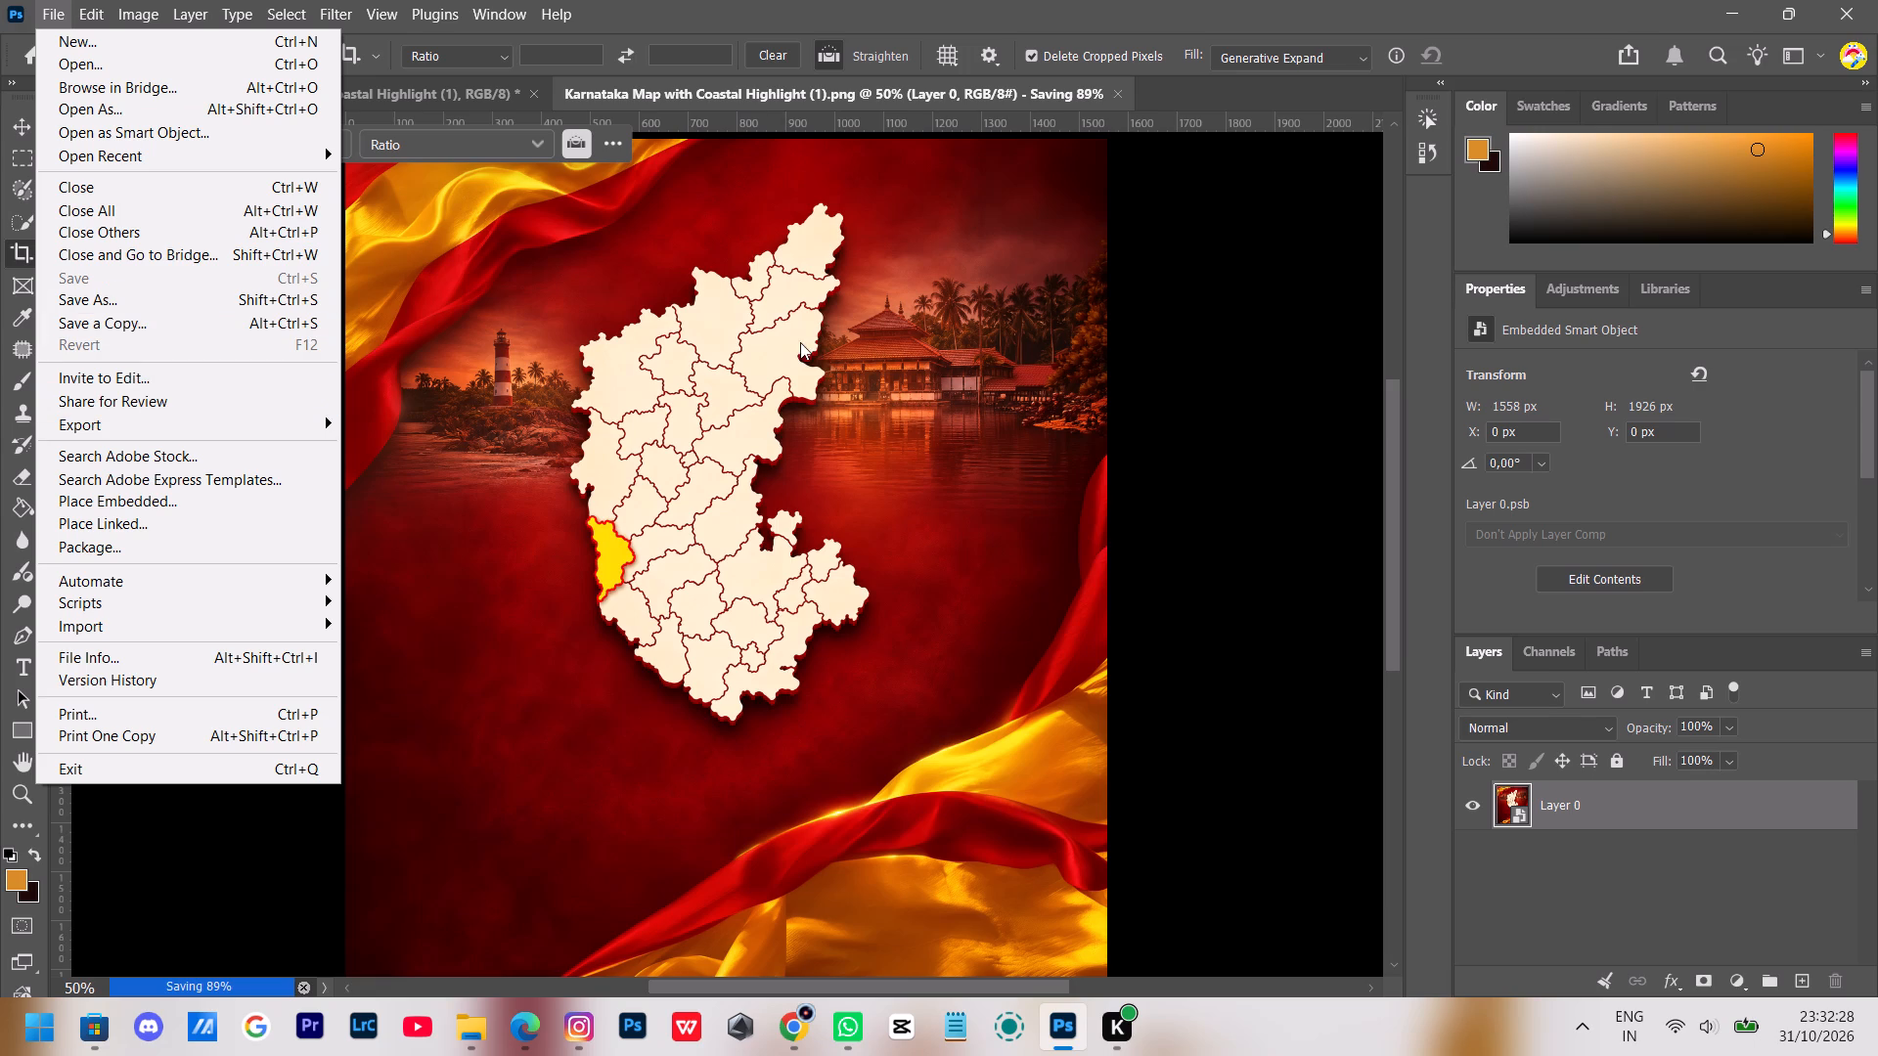
click(951, 343)
click(325, 101)
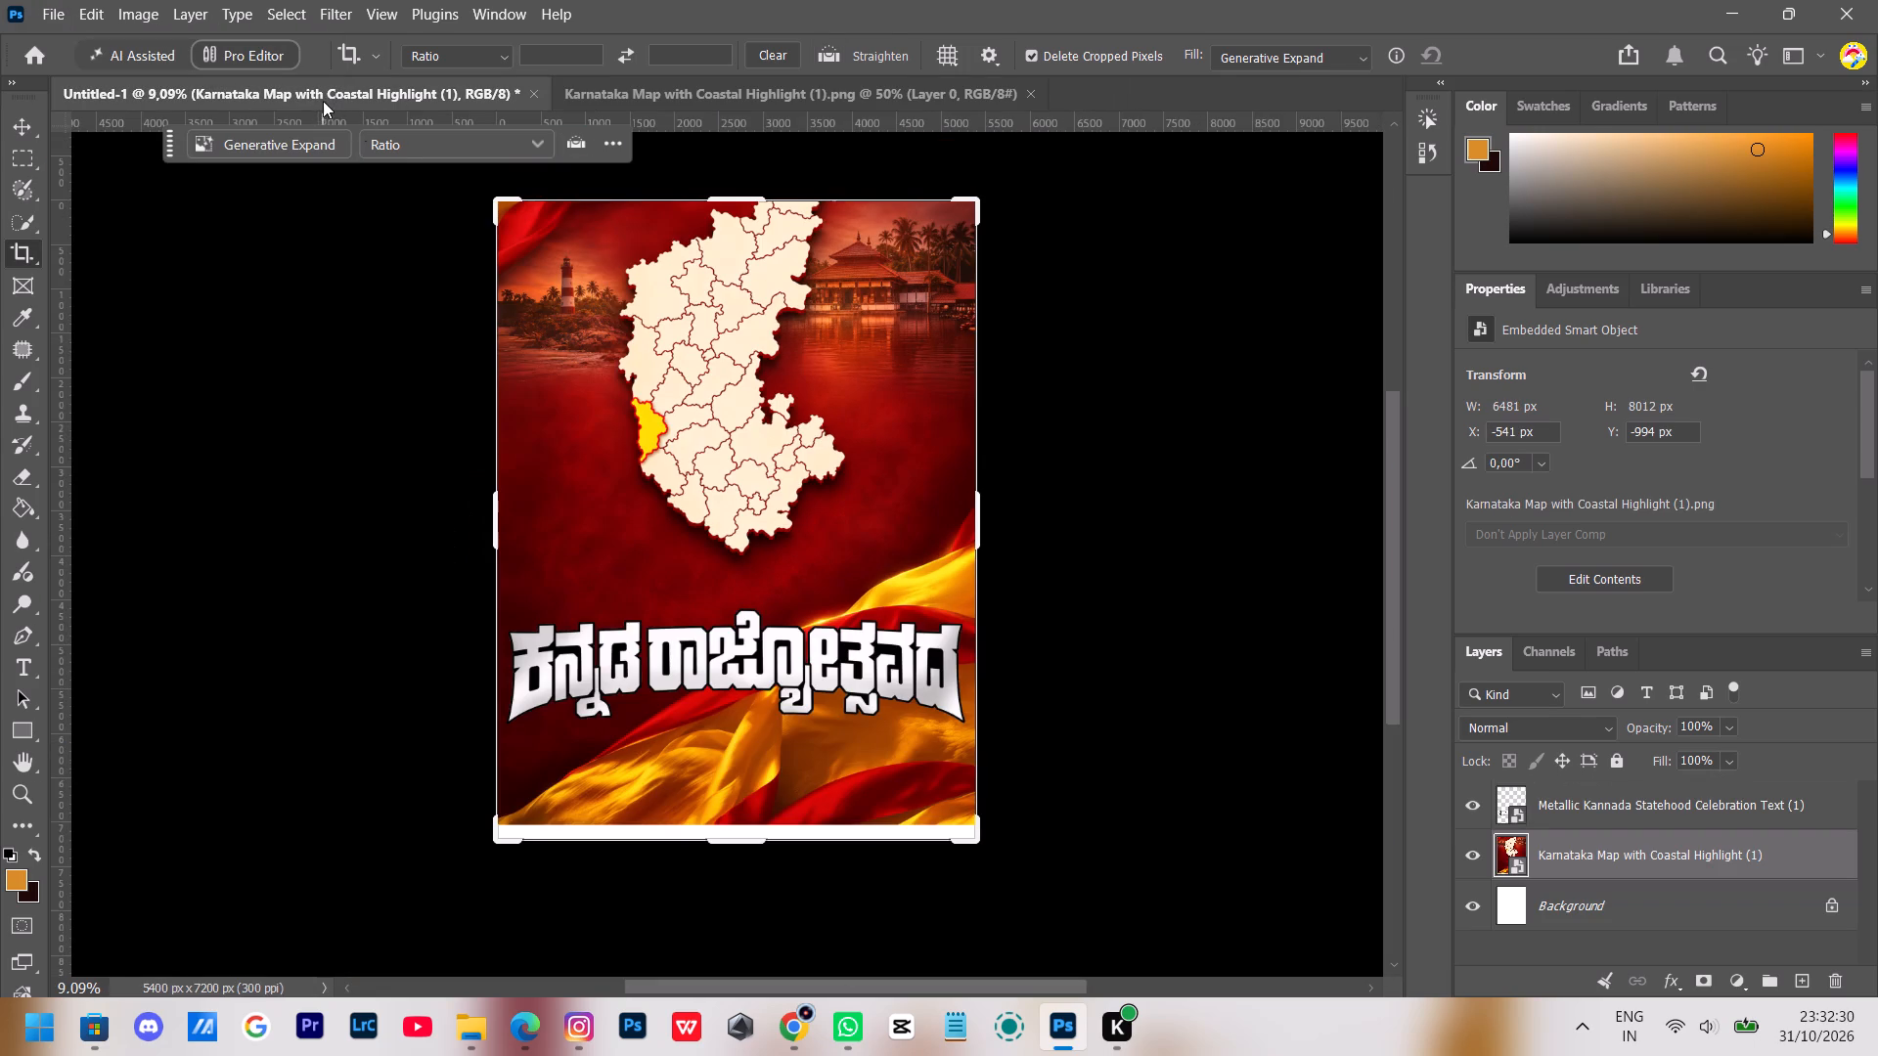
Move the expanded map image down so it covers the canvas's bottom edge and the whole map shape fits on the poster.
alt+scroll(860, 477, down, 2)
alt+scroll(860, 481, up, 3)
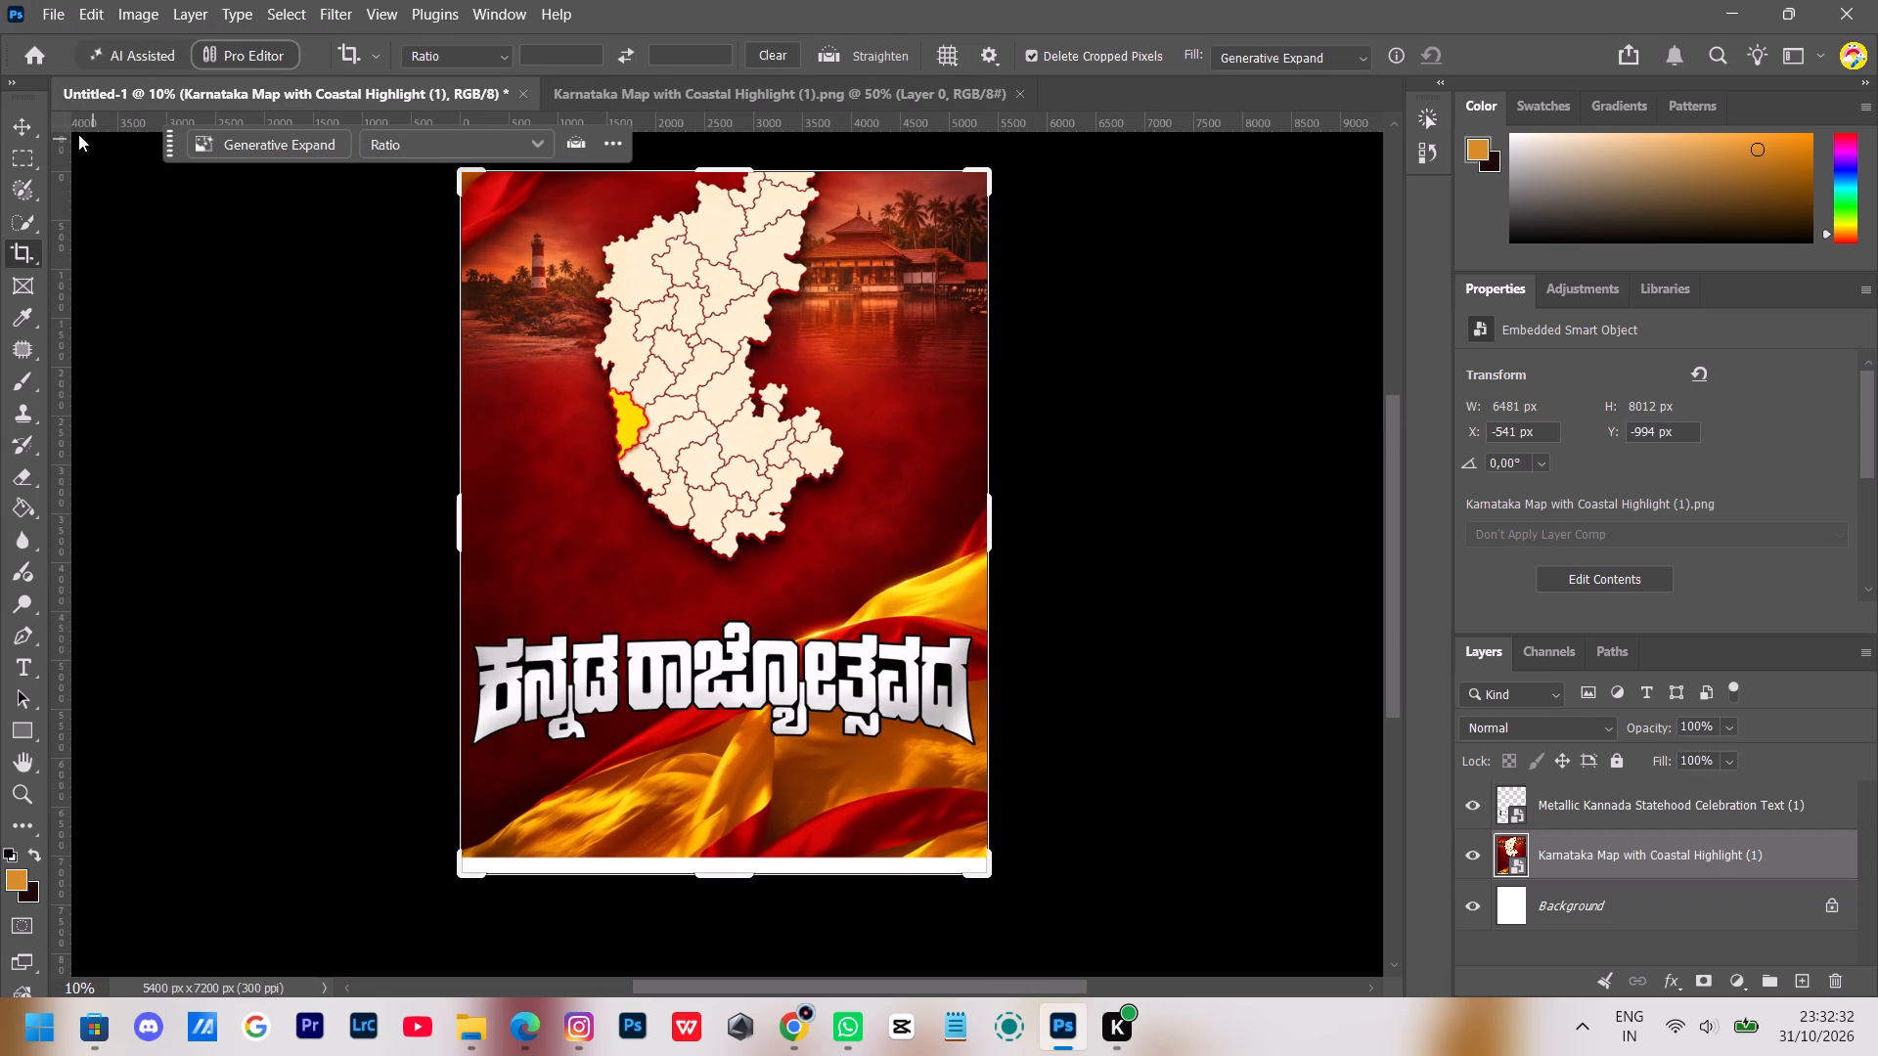
click(26, 121)
click(939, 457)
drag(929, 465, 931, 483)
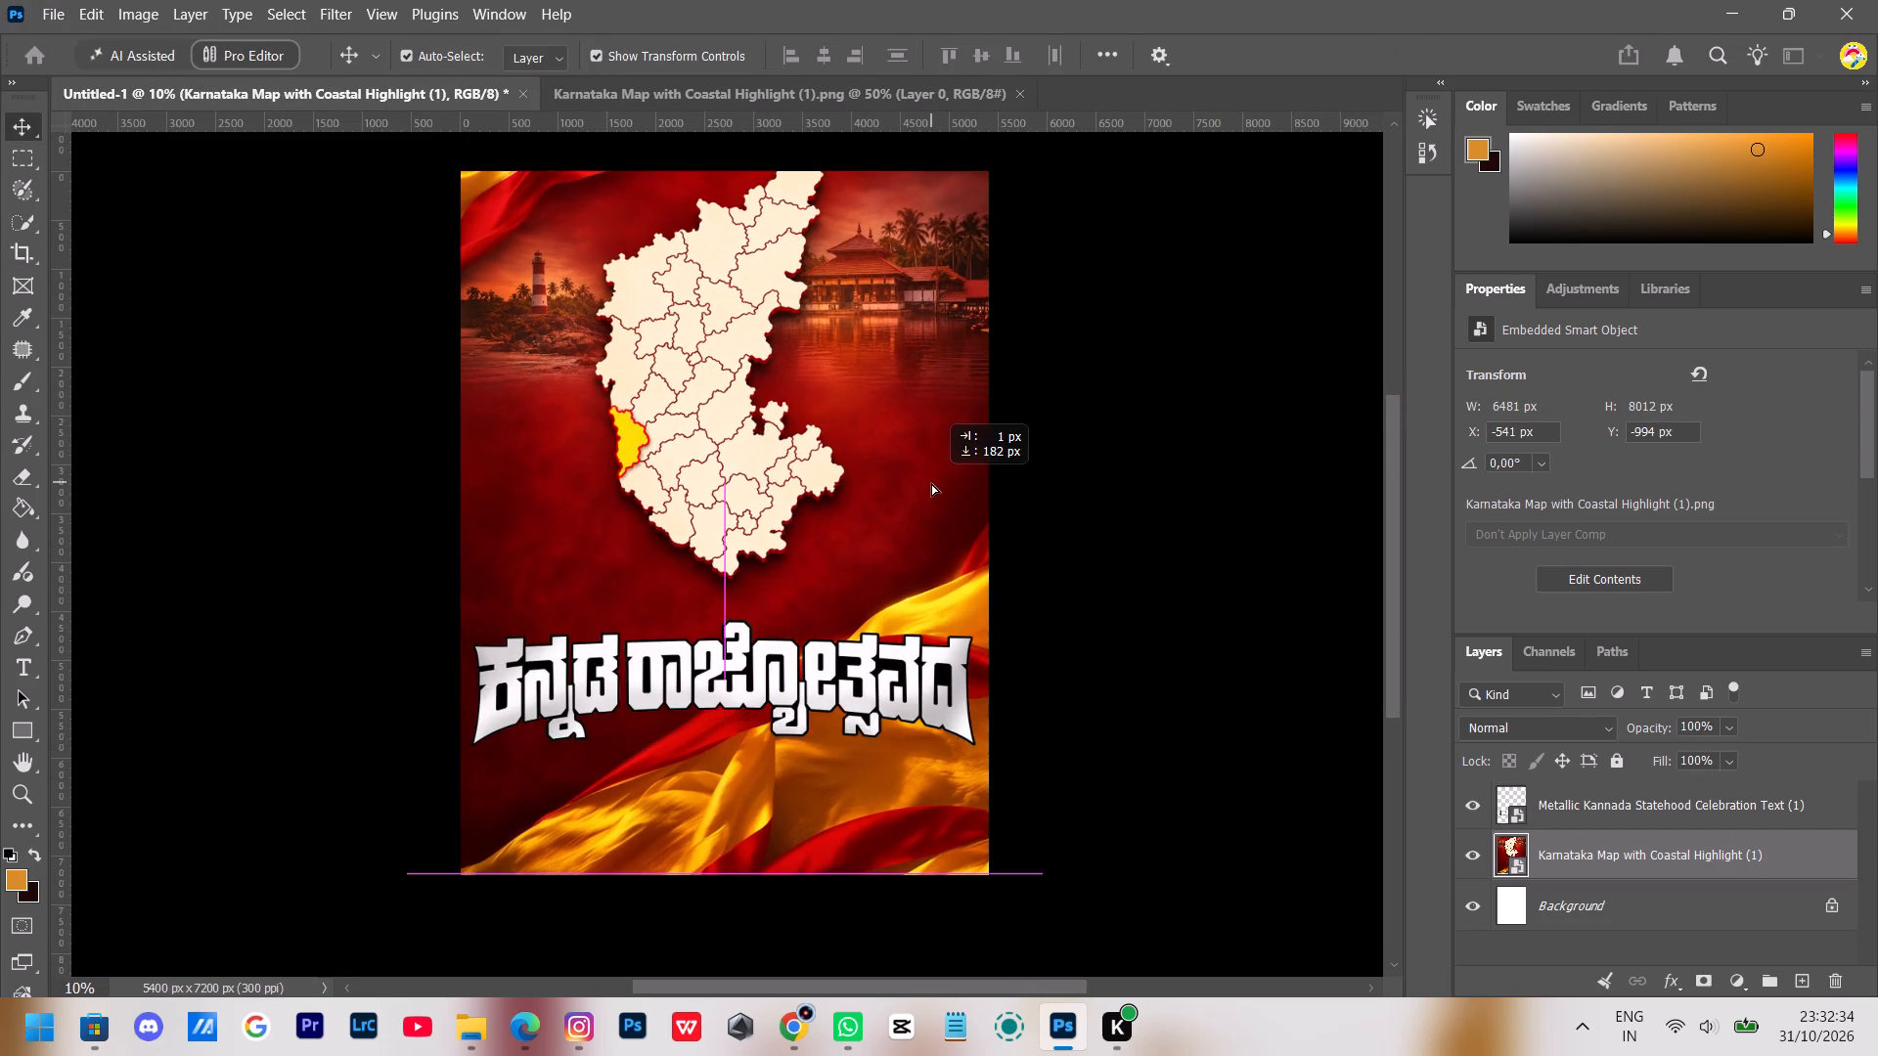
drag(931, 483, 931, 517)
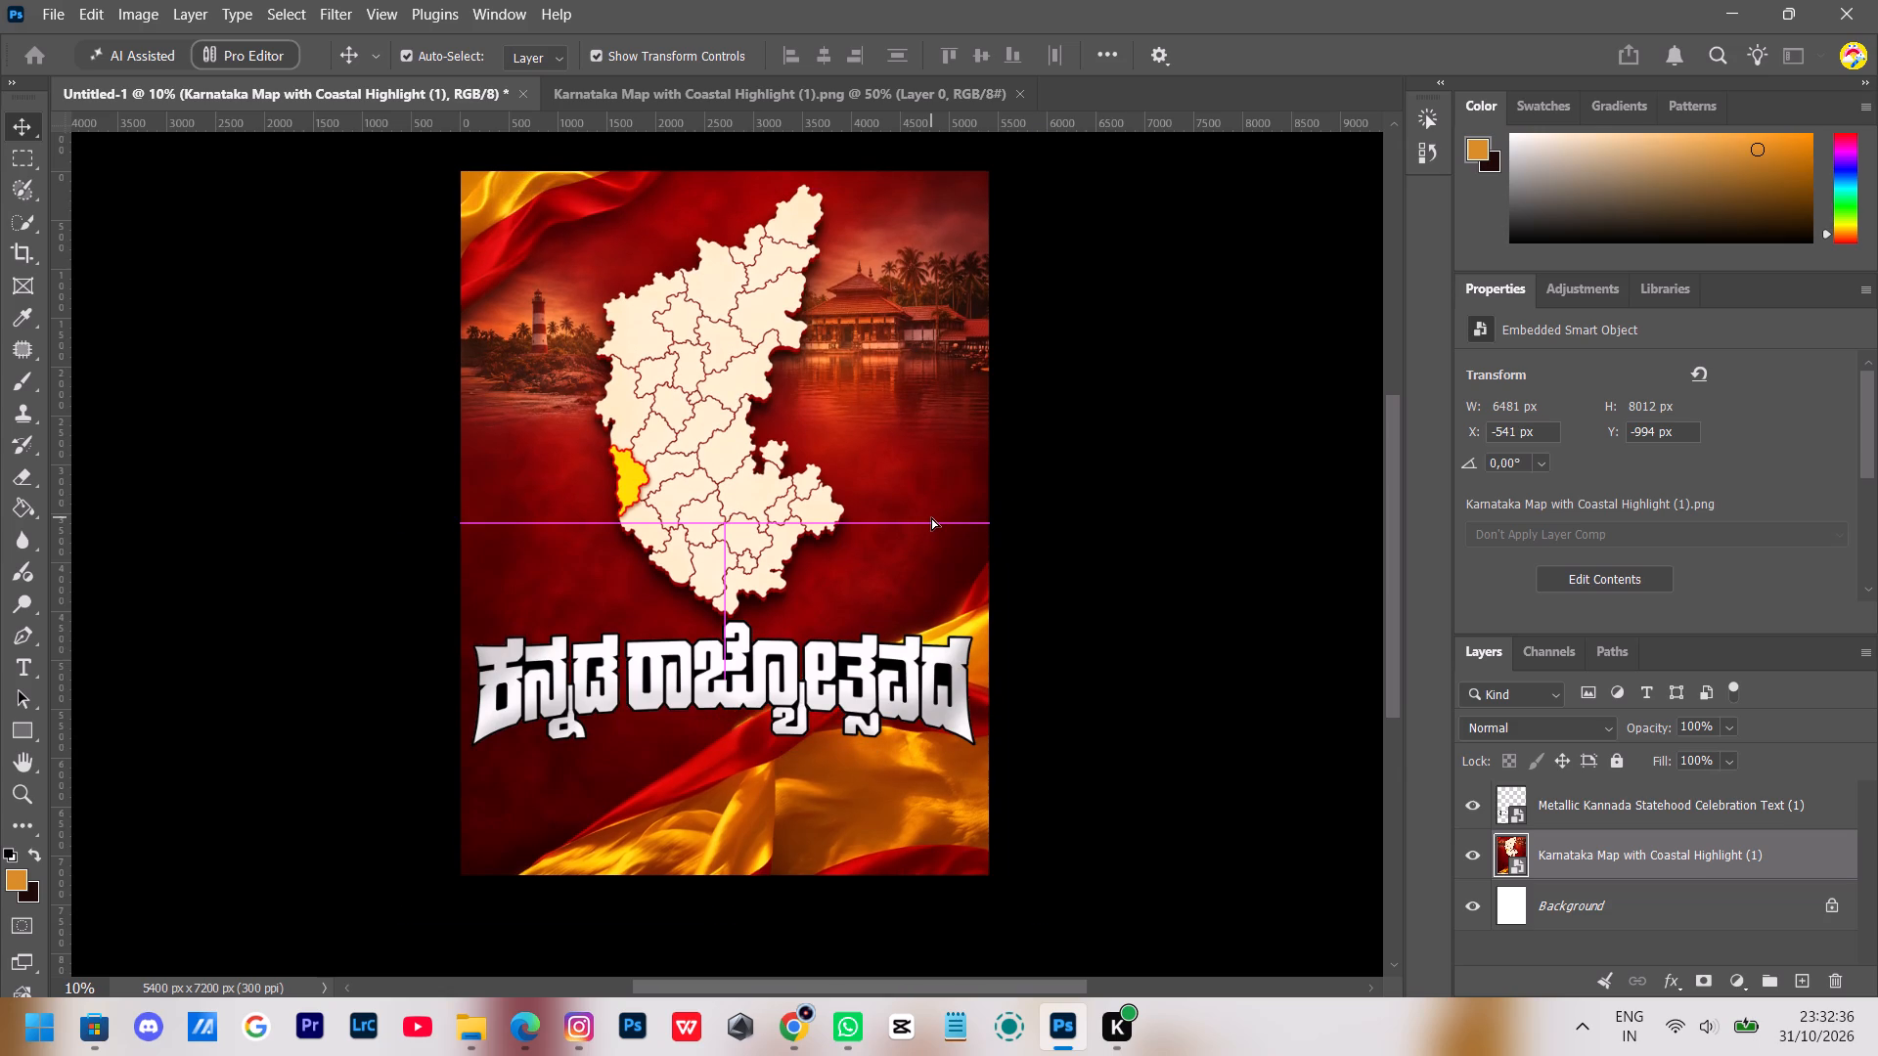
scroll(946, 560, up, 3)
click(1269, 477)
Move the Kannada lettering down below the map's southern tip, to about X 89 px, Y 4576 px.
click(699, 704)
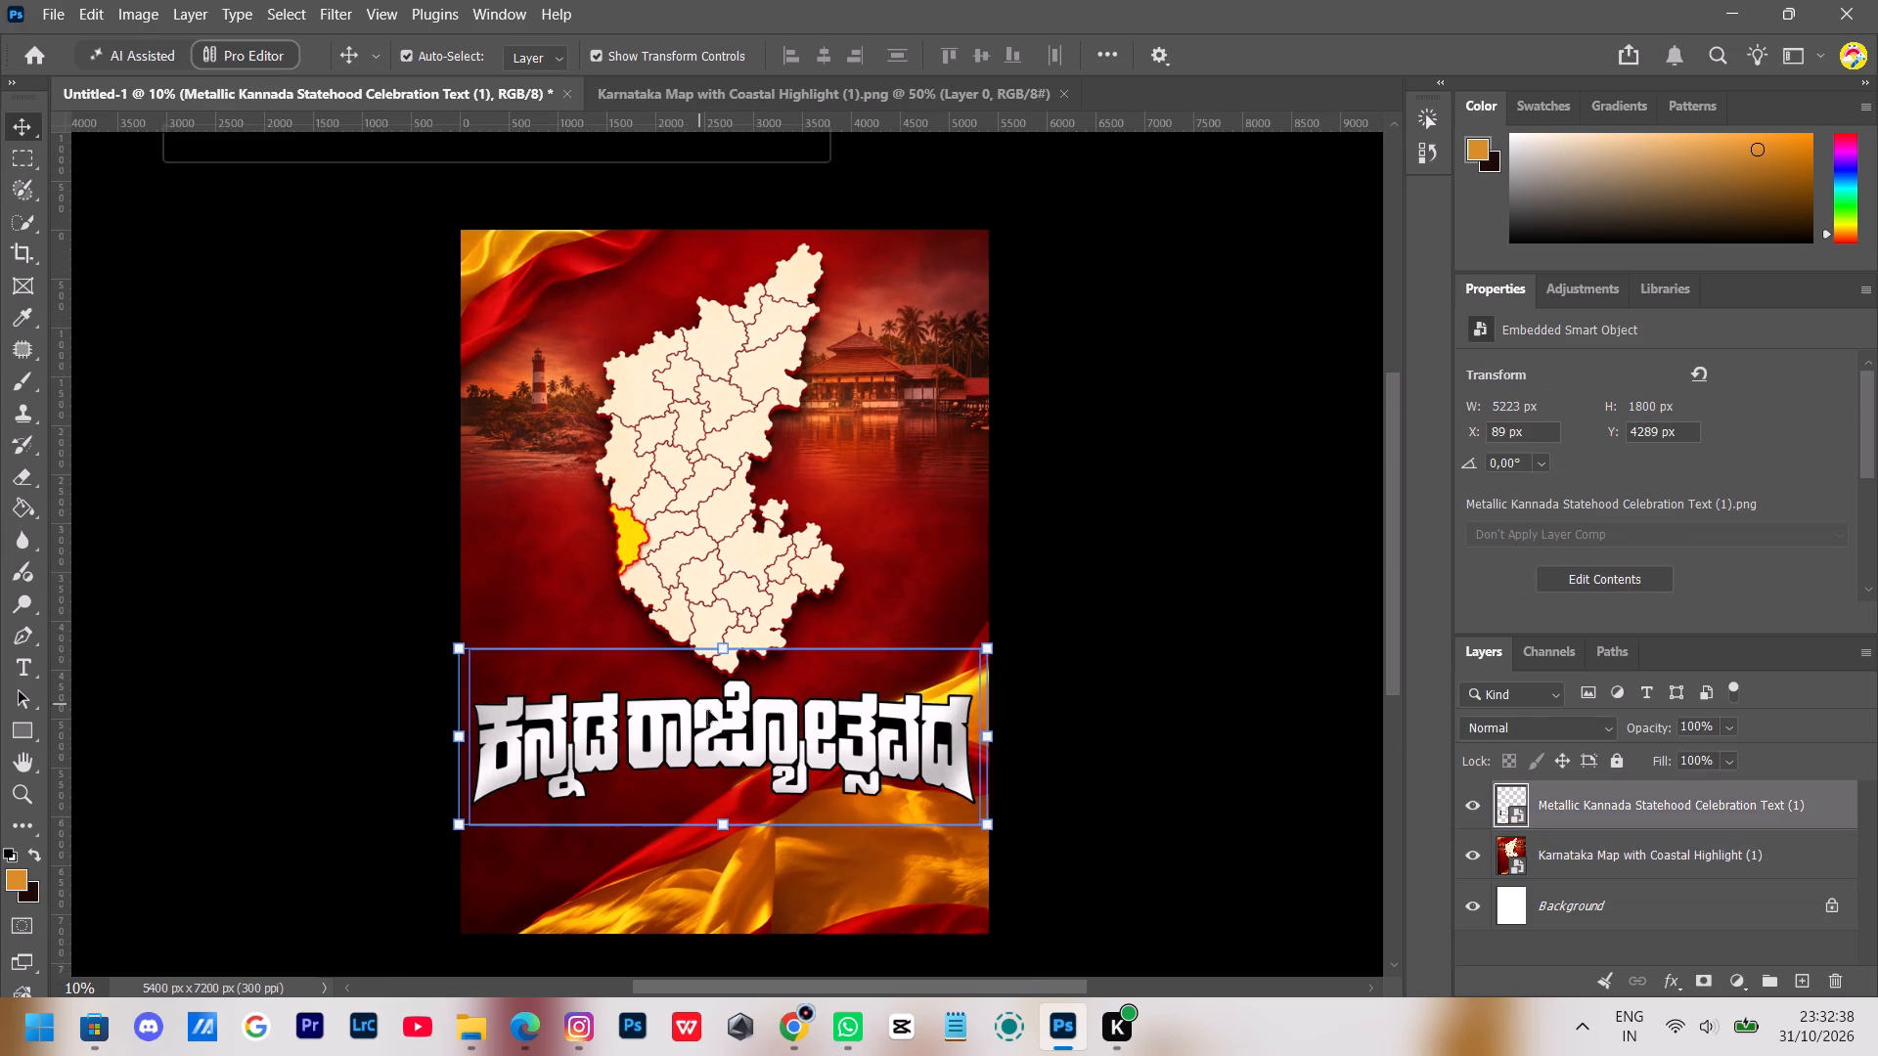
scroll(720, 732, down, 2)
drag(727, 707, 729, 743)
scroll(735, 743, up, 1)
scroll(735, 743, down, 2)
alt+scroll(738, 663, up, 5)
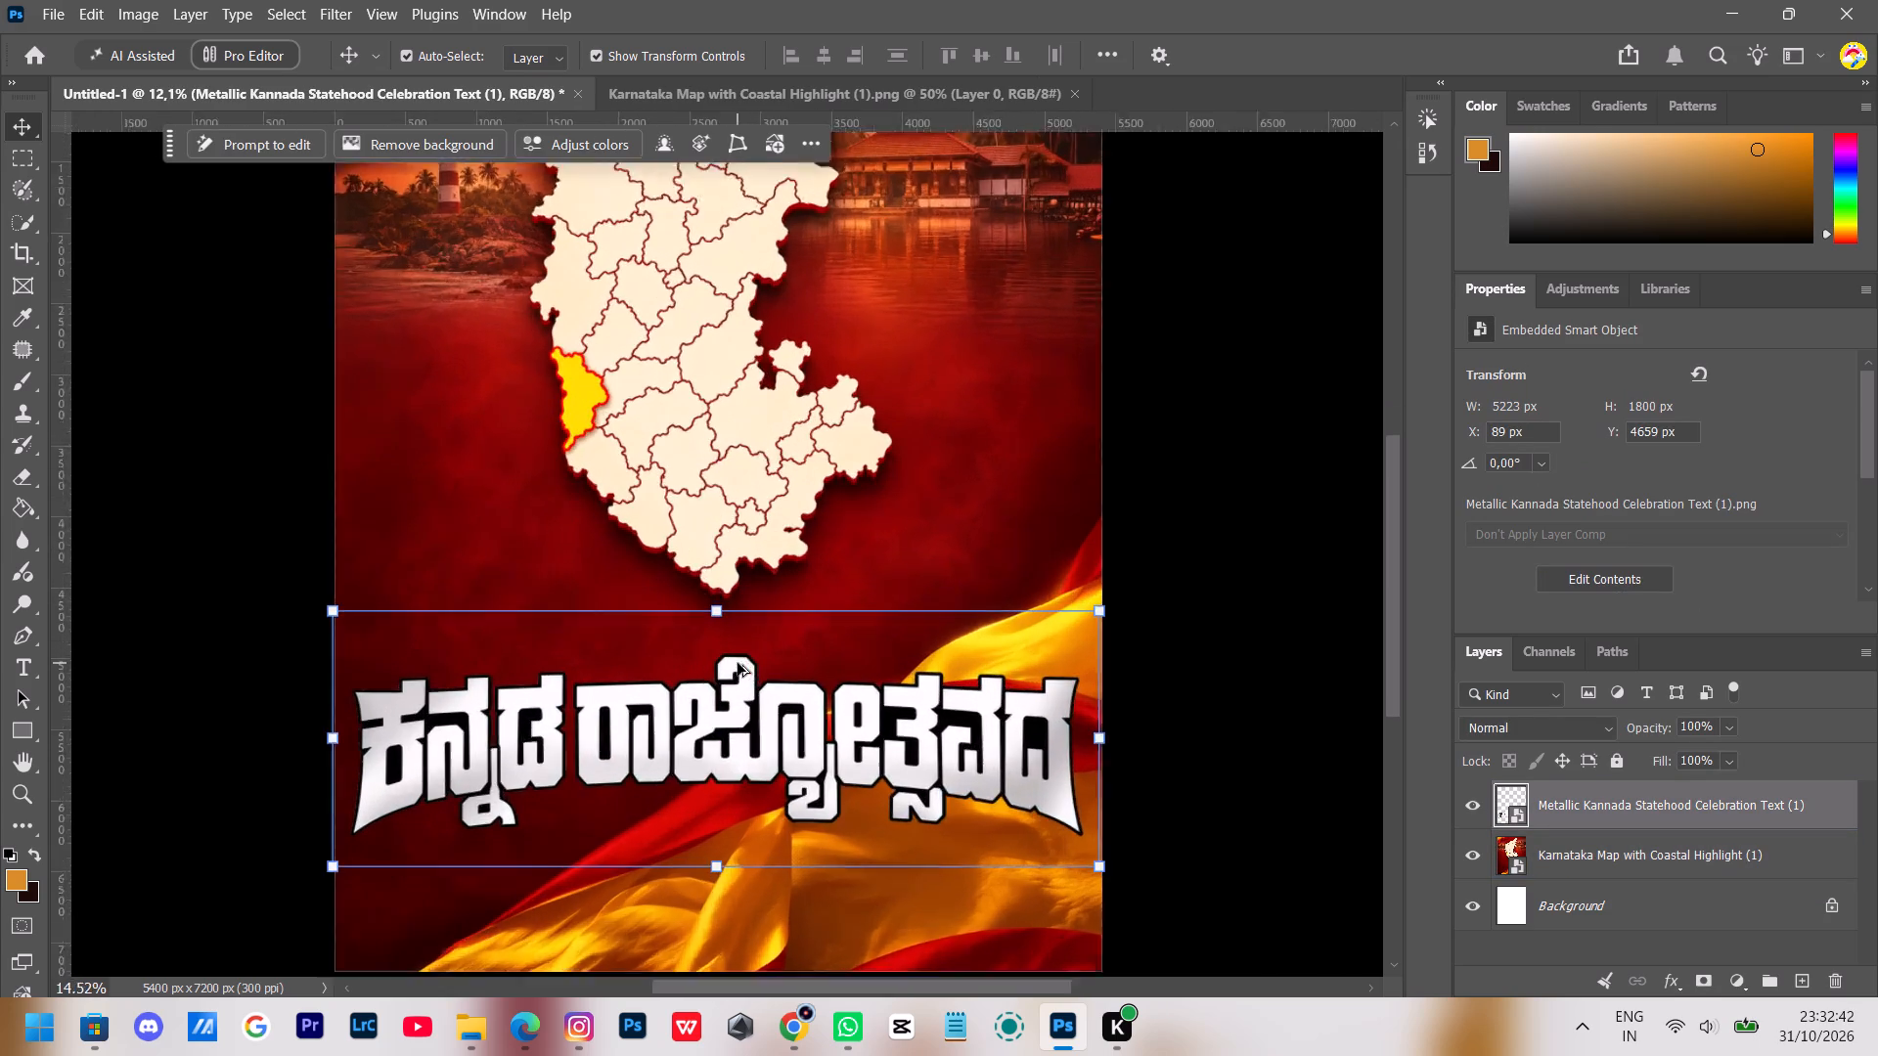
alt+scroll(738, 671, down, 3)
drag(757, 728, 752, 719)
alt+scroll(770, 721, up, 4)
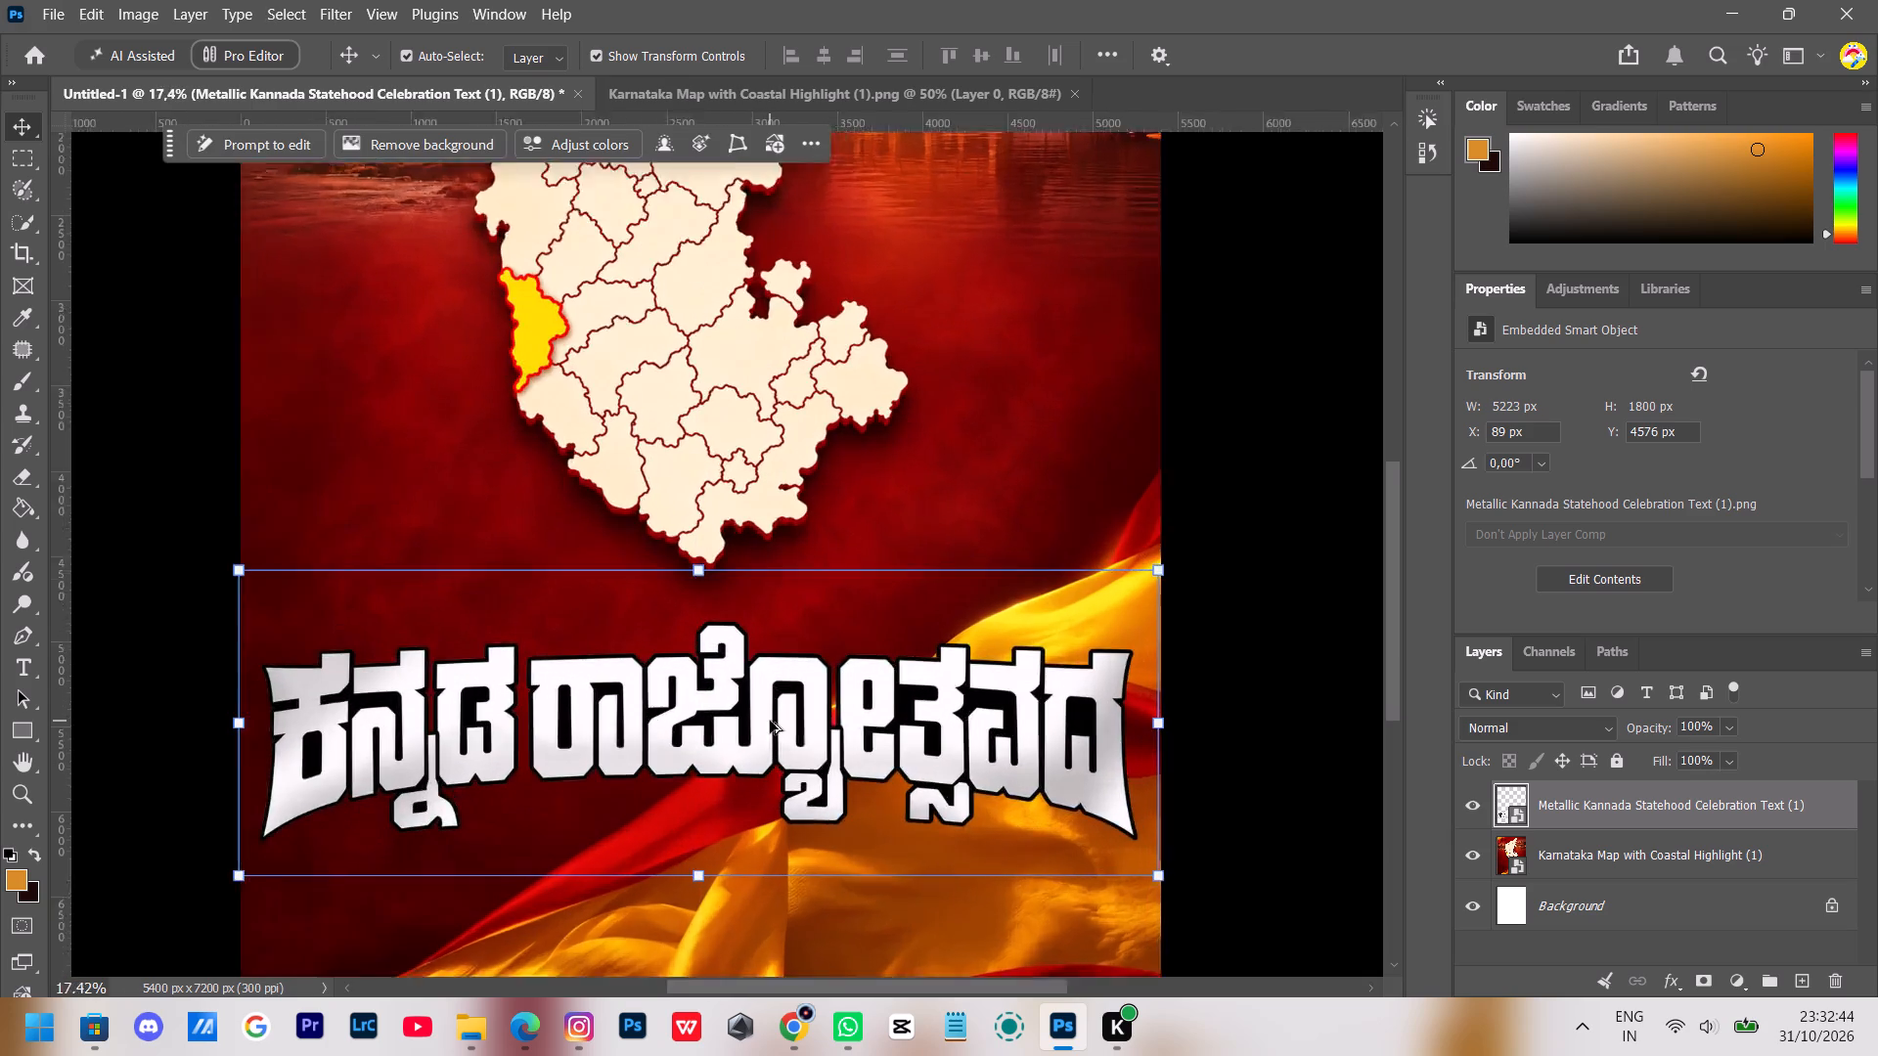
alt+scroll(770, 721, up, 2)
alt+scroll(770, 721, down, 6)
click(1229, 619)
scroll(874, 751, down, 5)
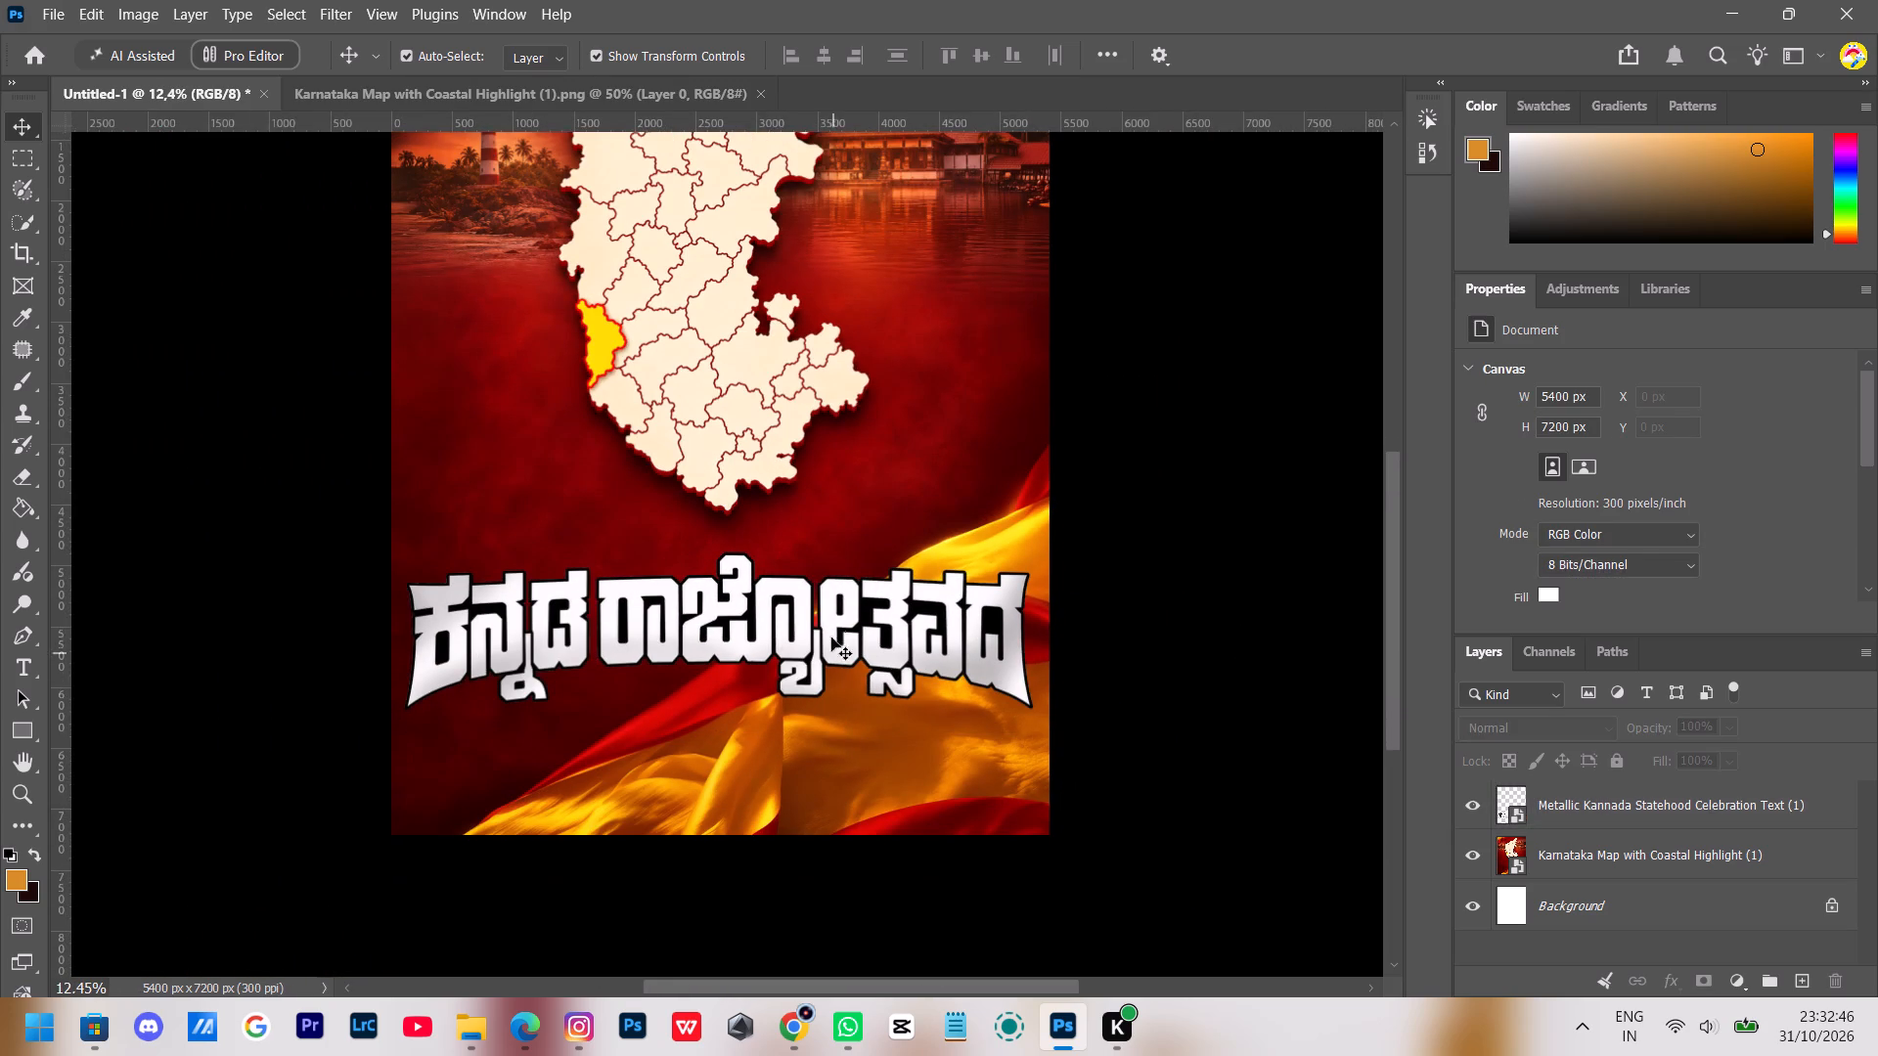
Add a new empty layer between the Karnataka map layer and the Kannada lettering layer.
click(826, 616)
click(1353, 568)
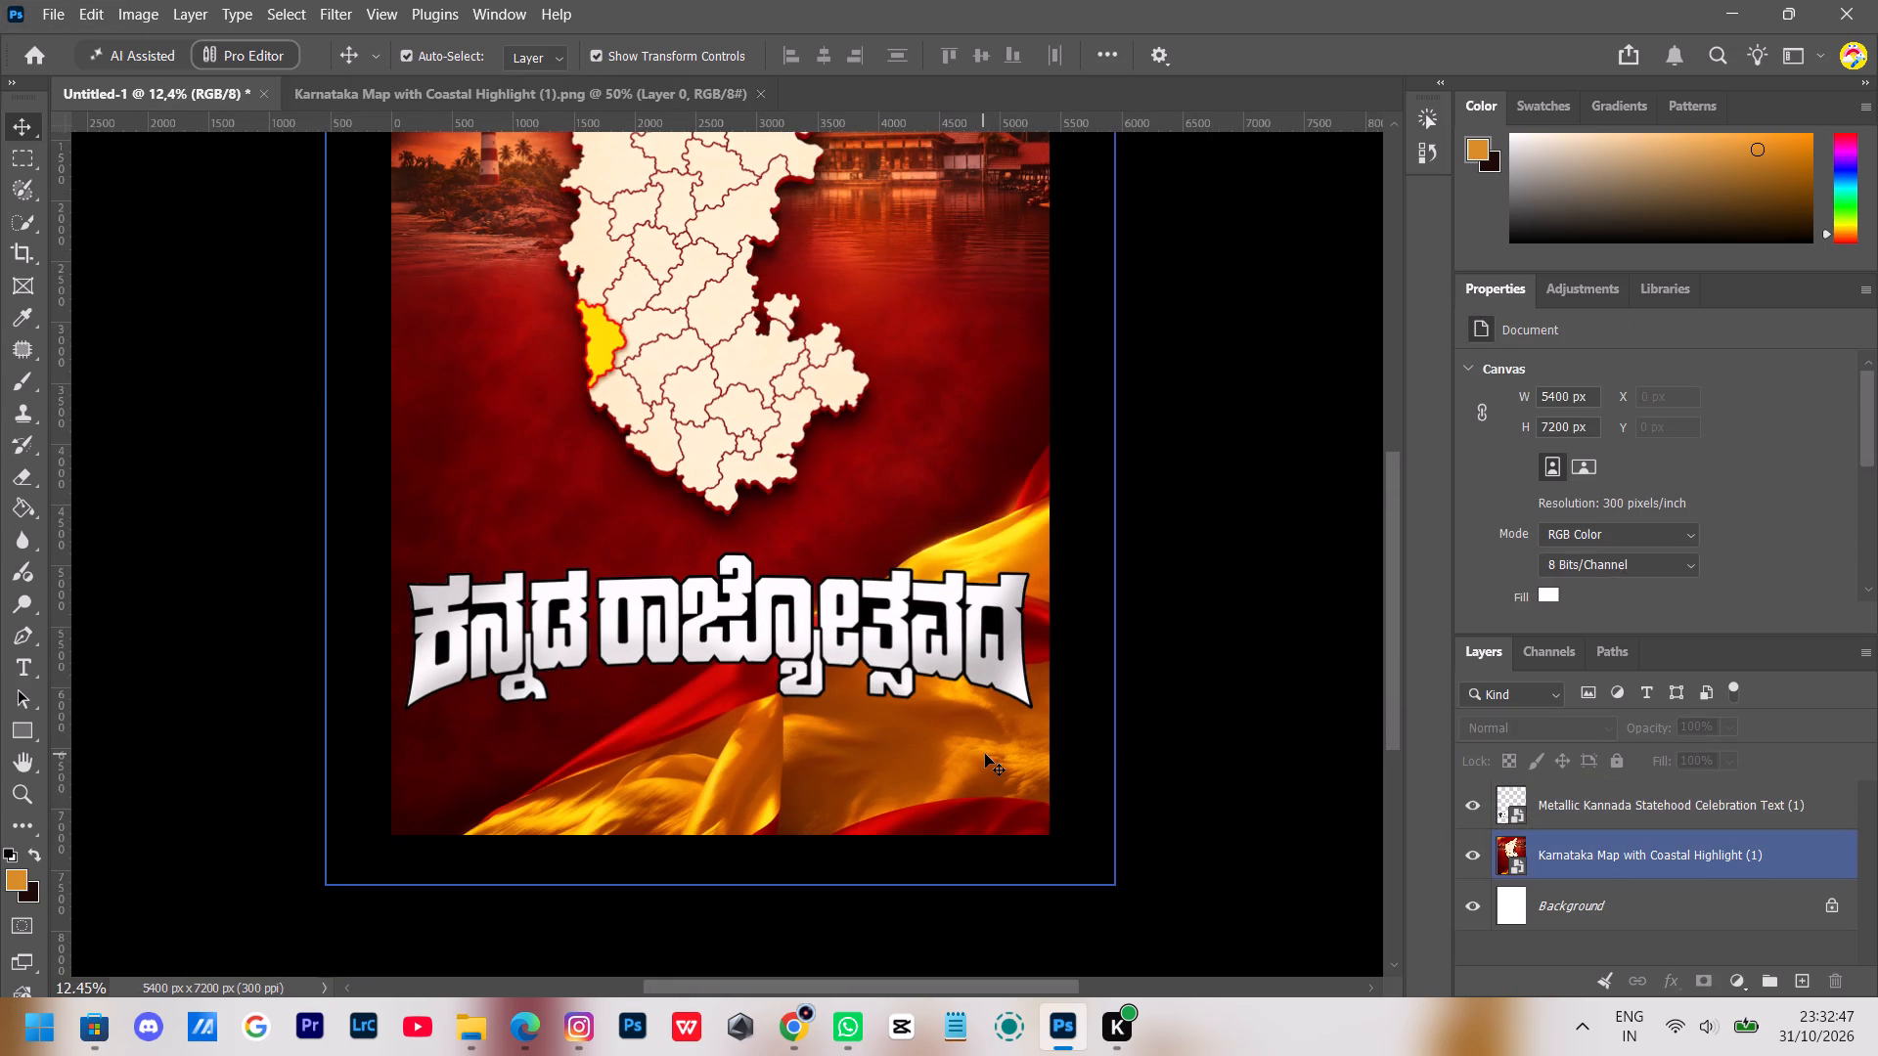
click(985, 754)
click(1800, 975)
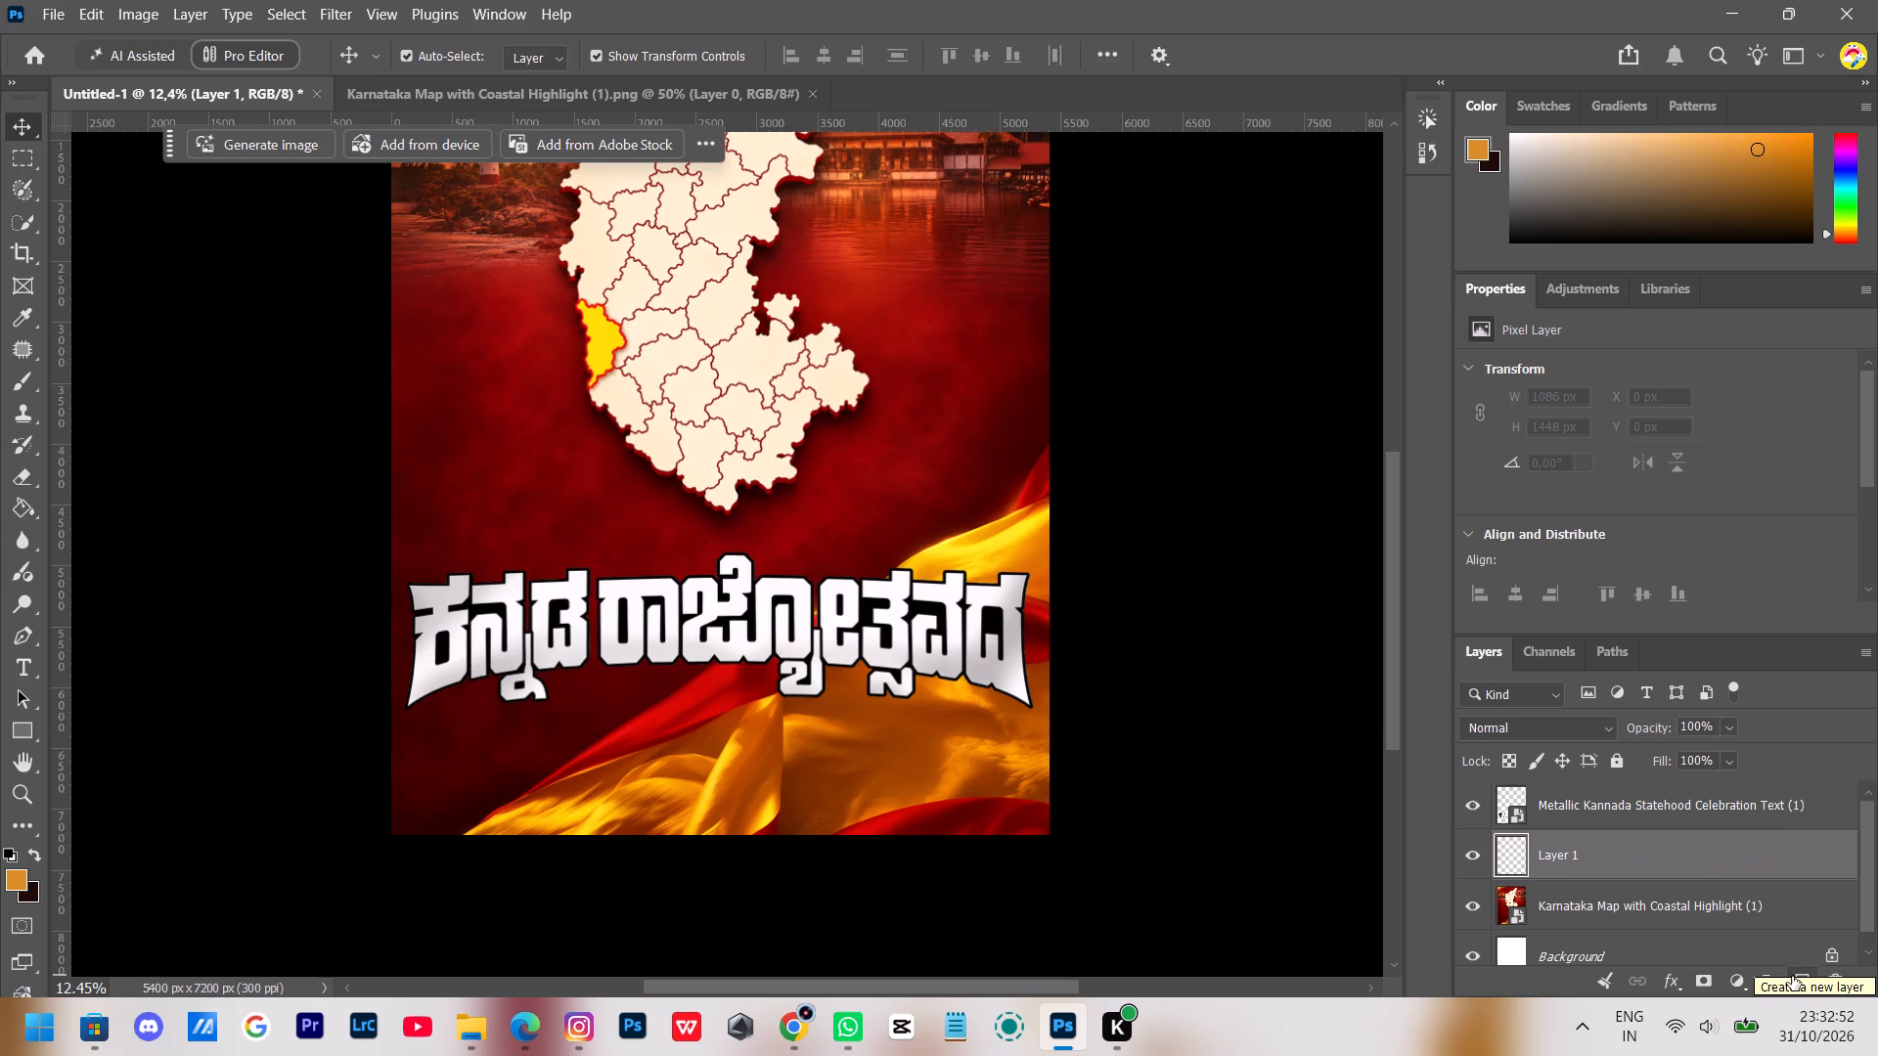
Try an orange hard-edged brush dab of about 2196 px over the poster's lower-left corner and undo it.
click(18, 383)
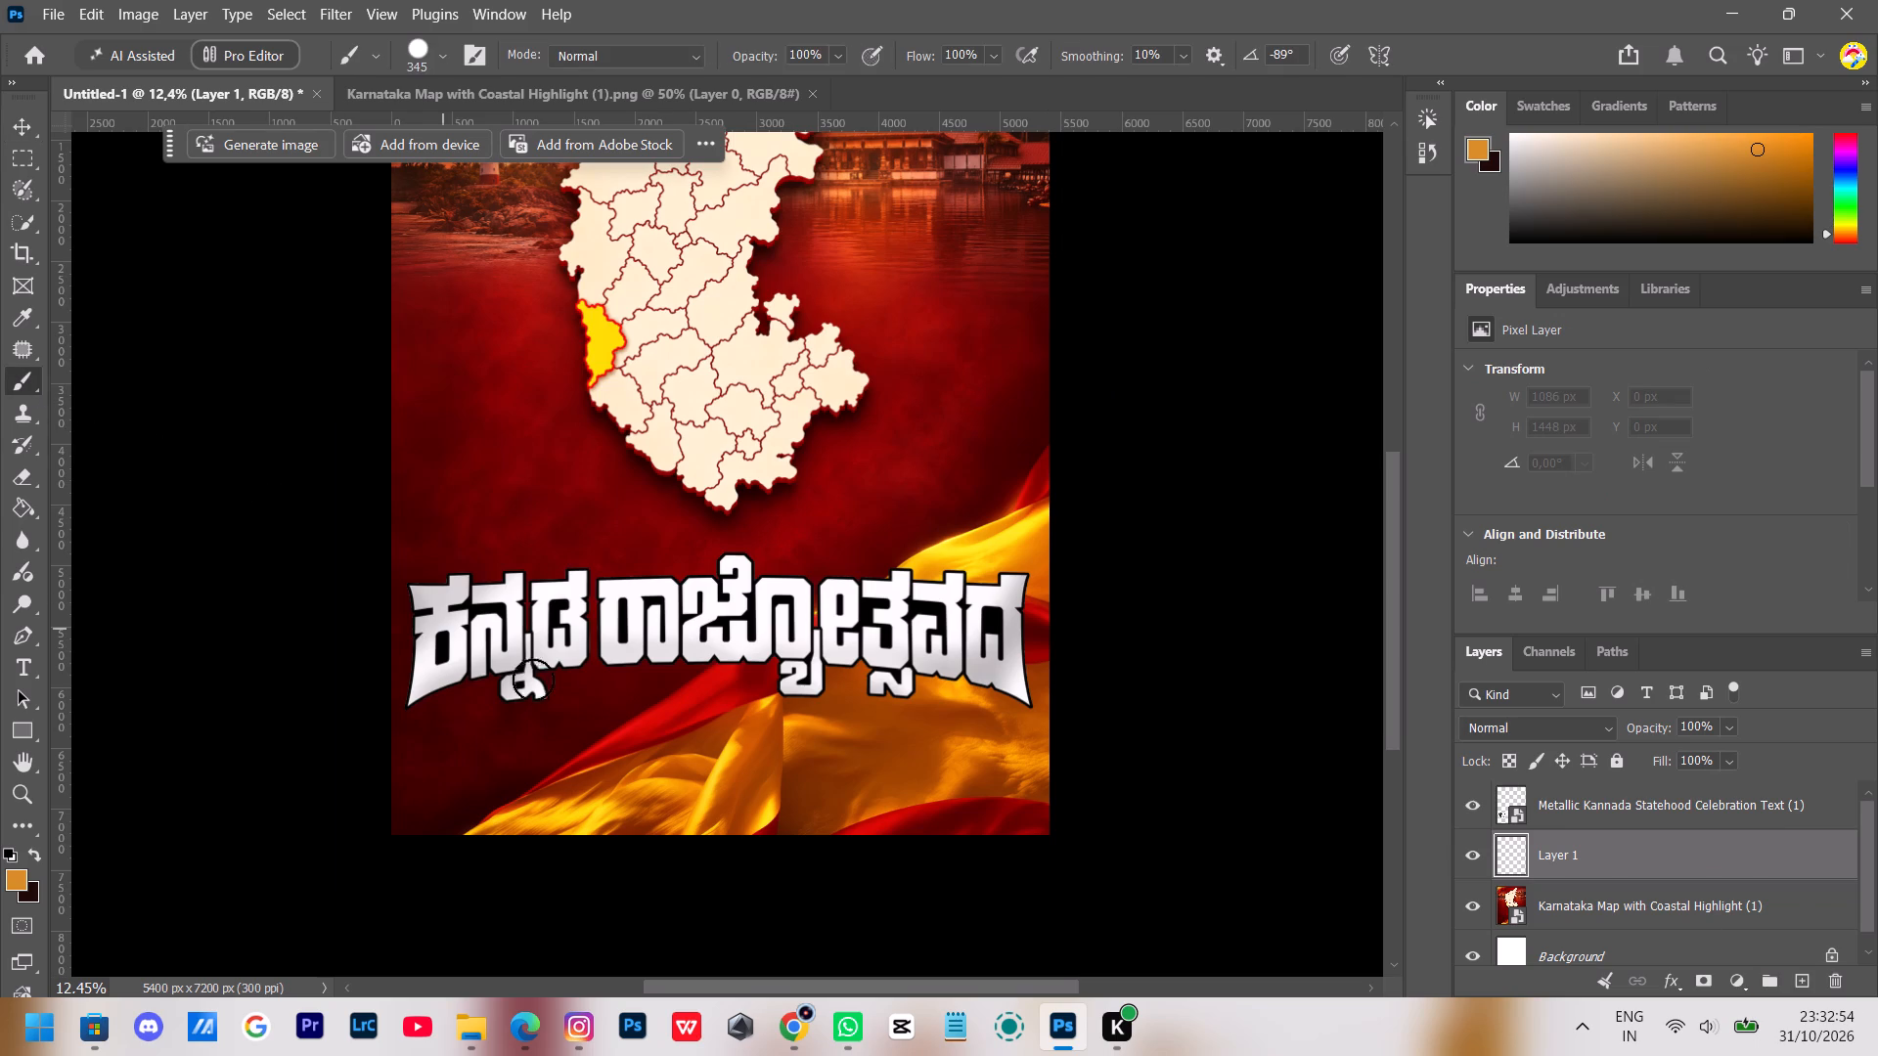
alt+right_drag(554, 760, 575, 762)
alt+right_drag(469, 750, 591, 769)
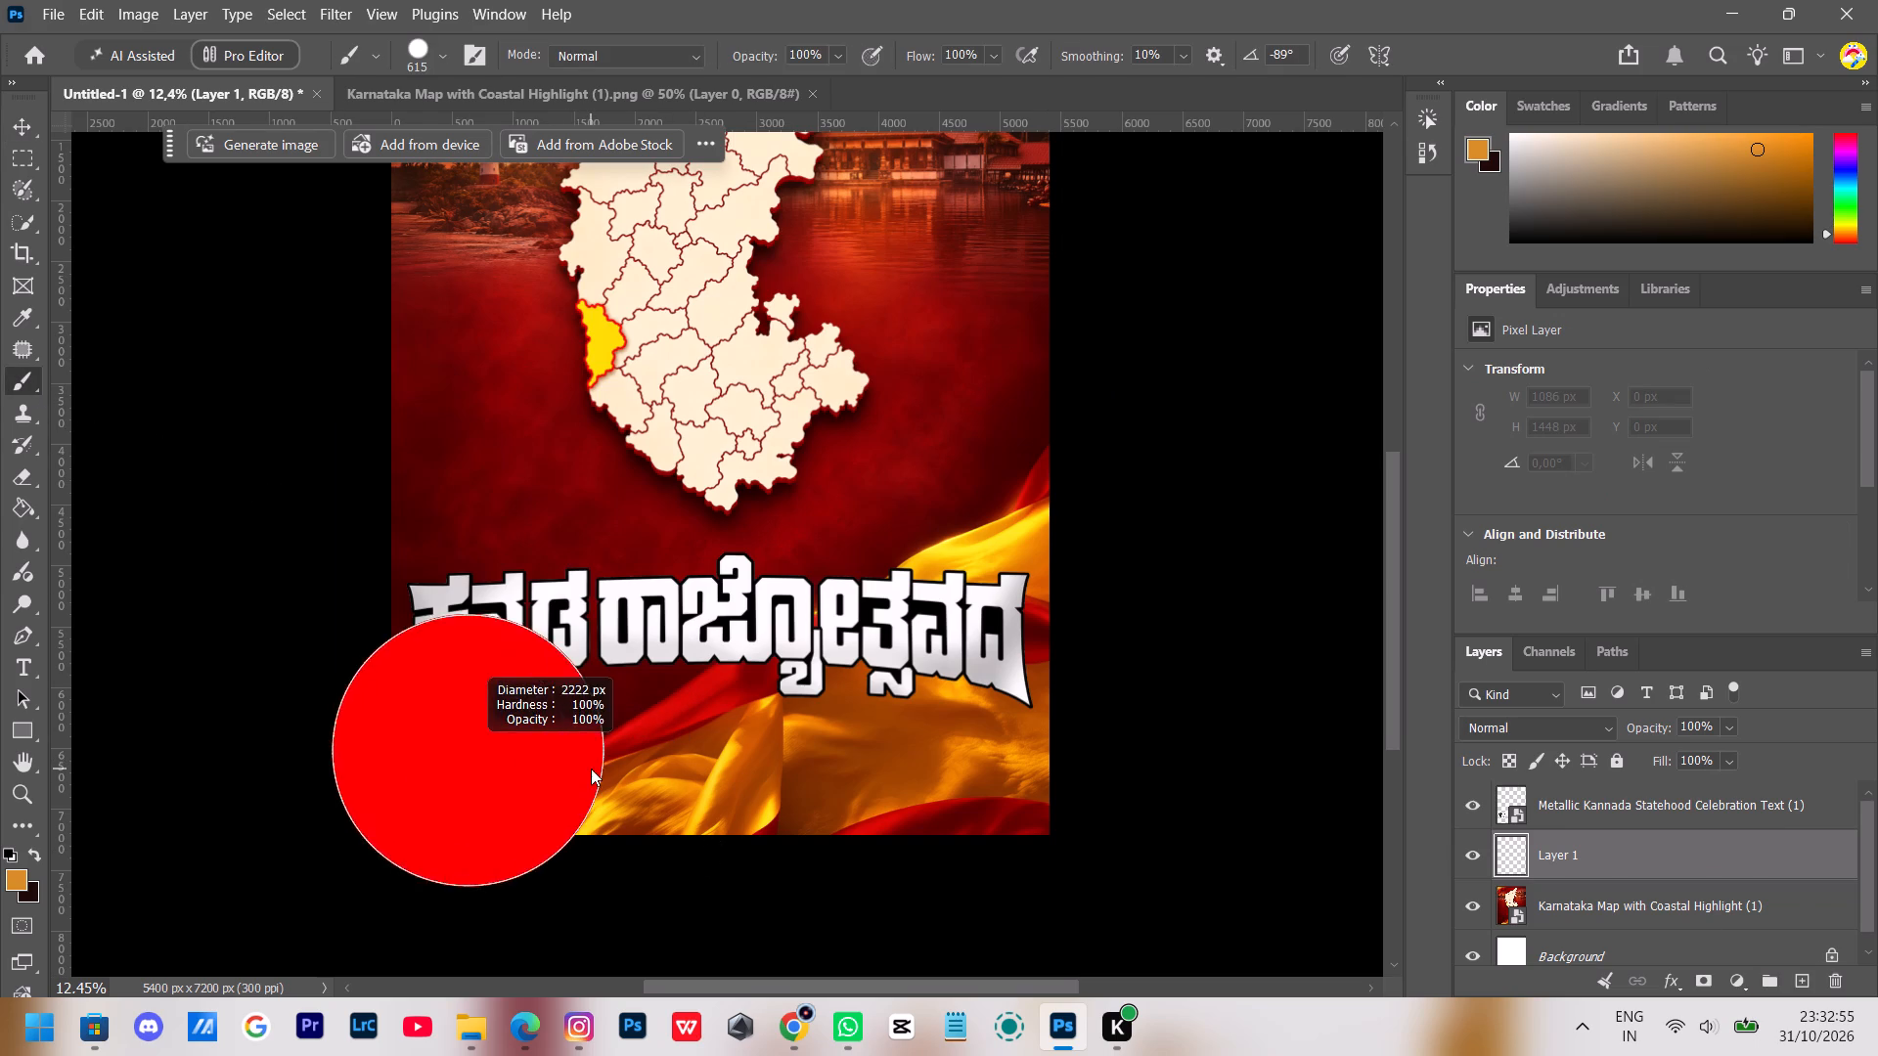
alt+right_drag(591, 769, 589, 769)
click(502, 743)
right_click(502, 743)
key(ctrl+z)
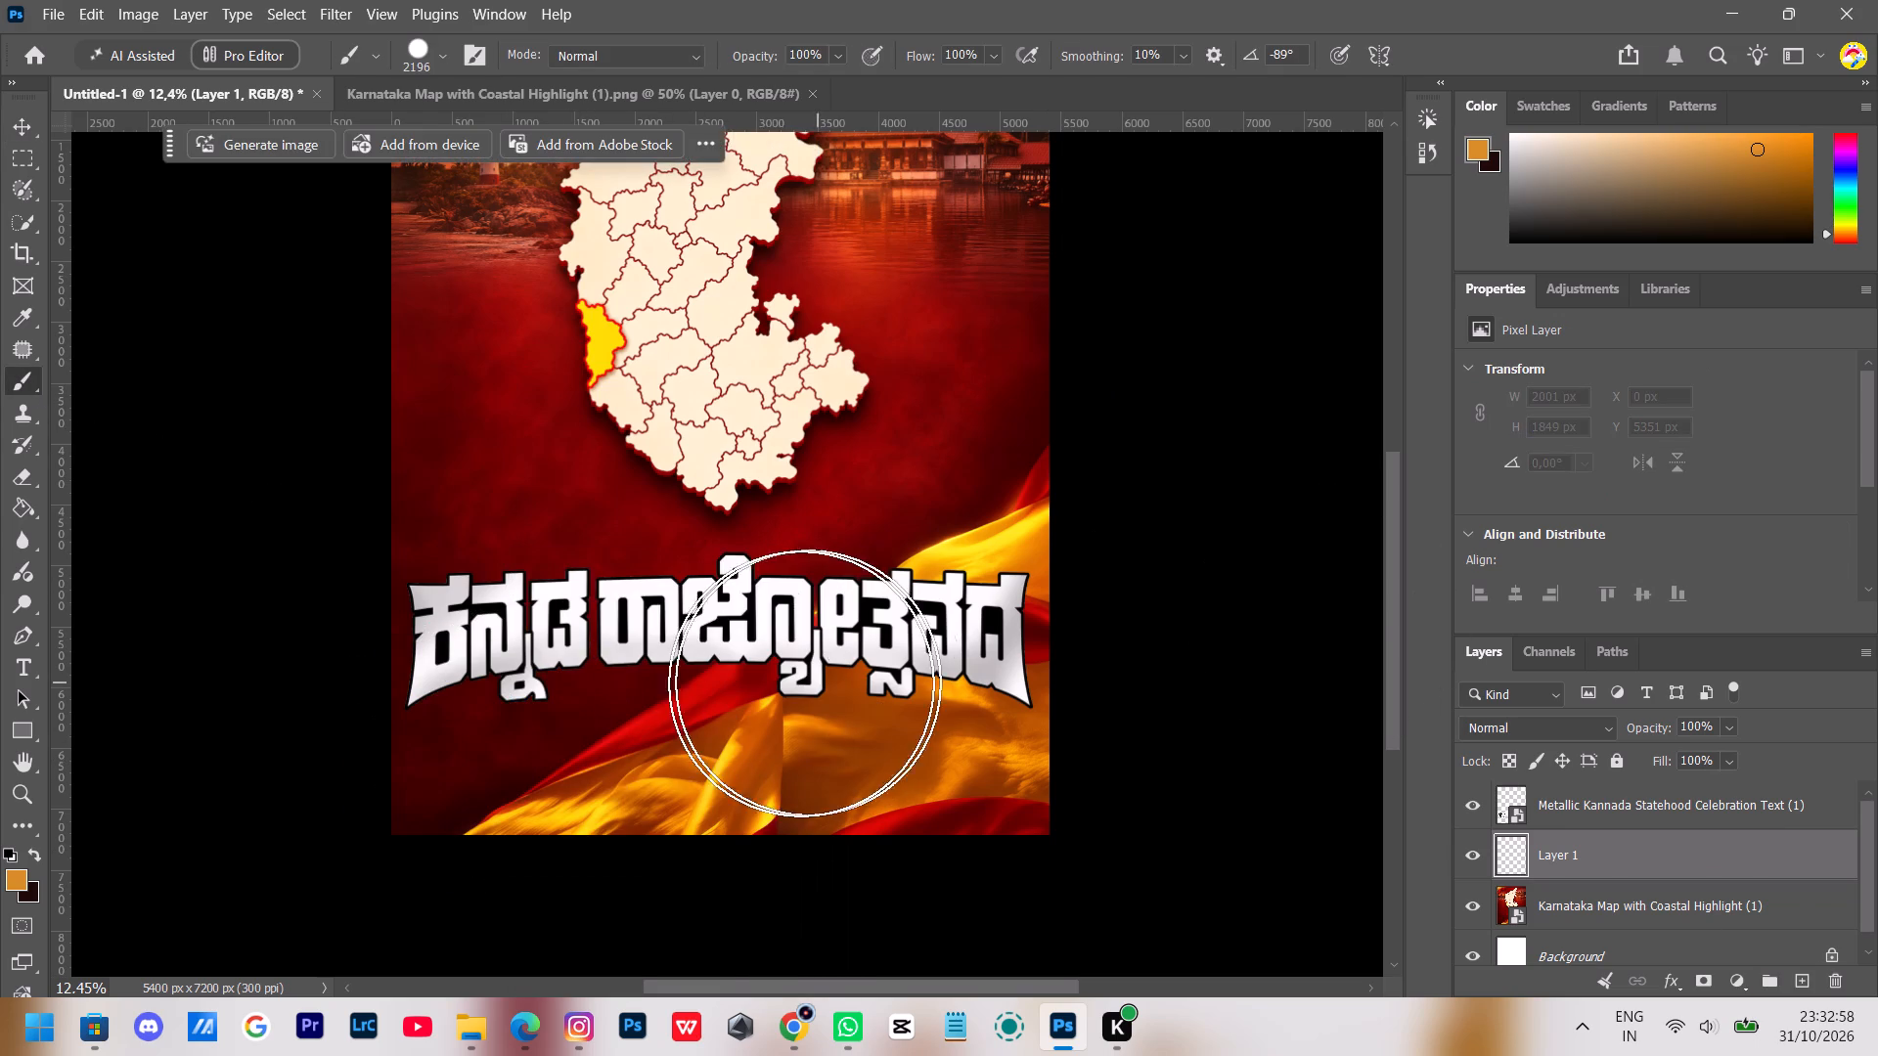
Paint dark red sampled from the background over the fabric along the poster's bottom, using a spatter-textured brush enlarged to about 4729 px.
alt+click(469, 728)
right_click(470, 728)
drag(669, 665, 560, 664)
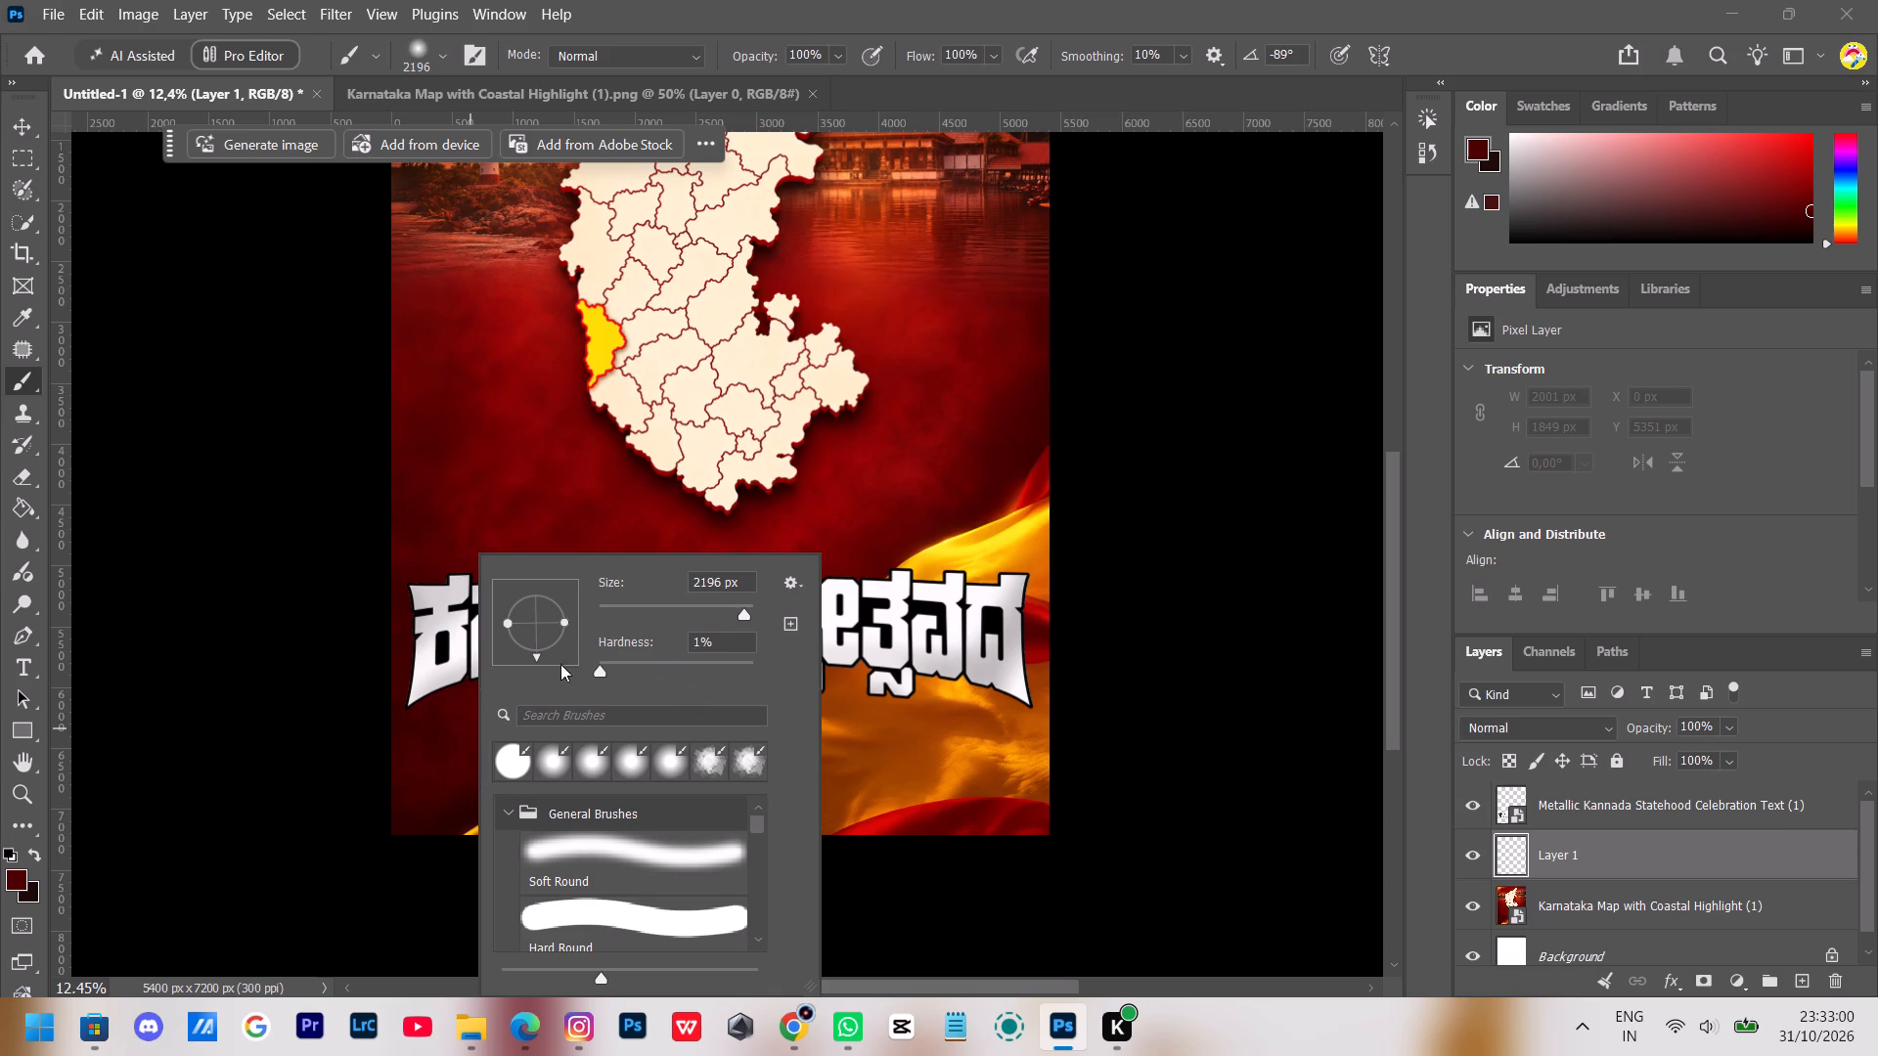
drag(560, 664, 415, 656)
click(706, 761)
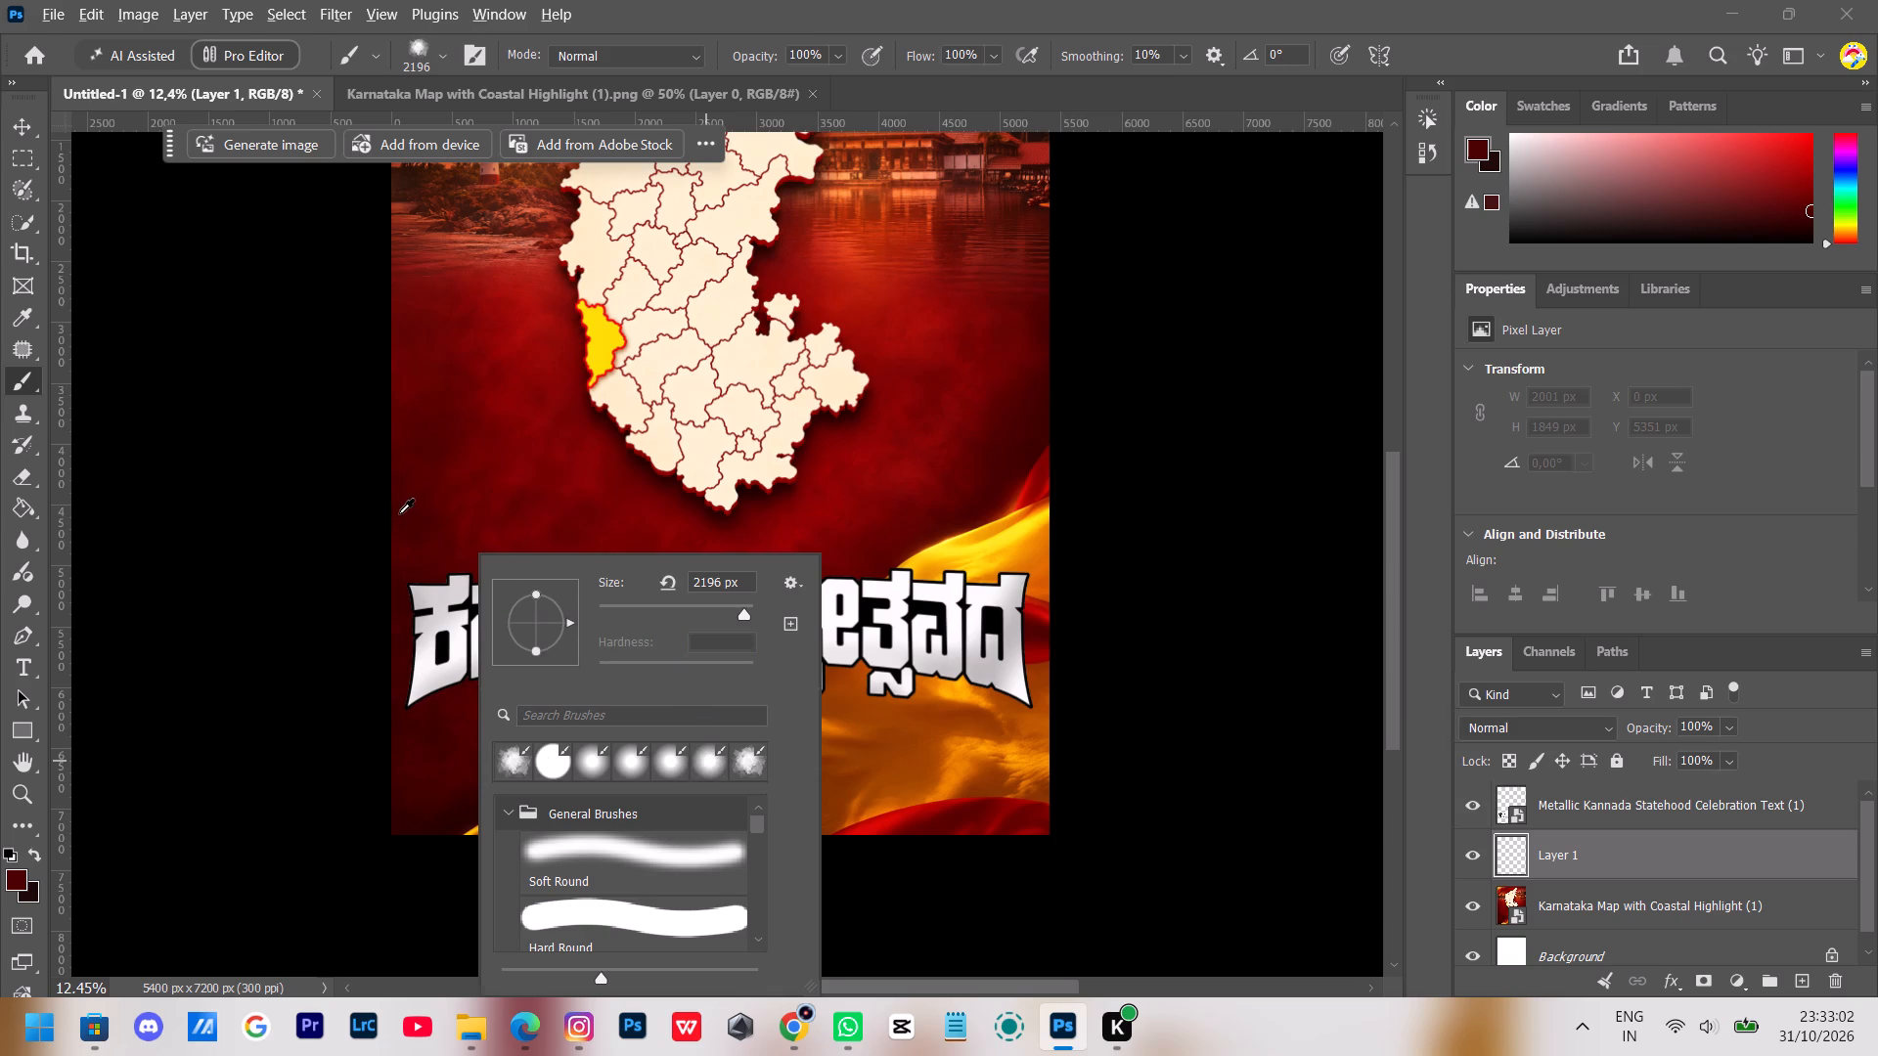
alt+click(399, 513)
alt+right_drag(491, 681, 611, 724)
click(440, 757)
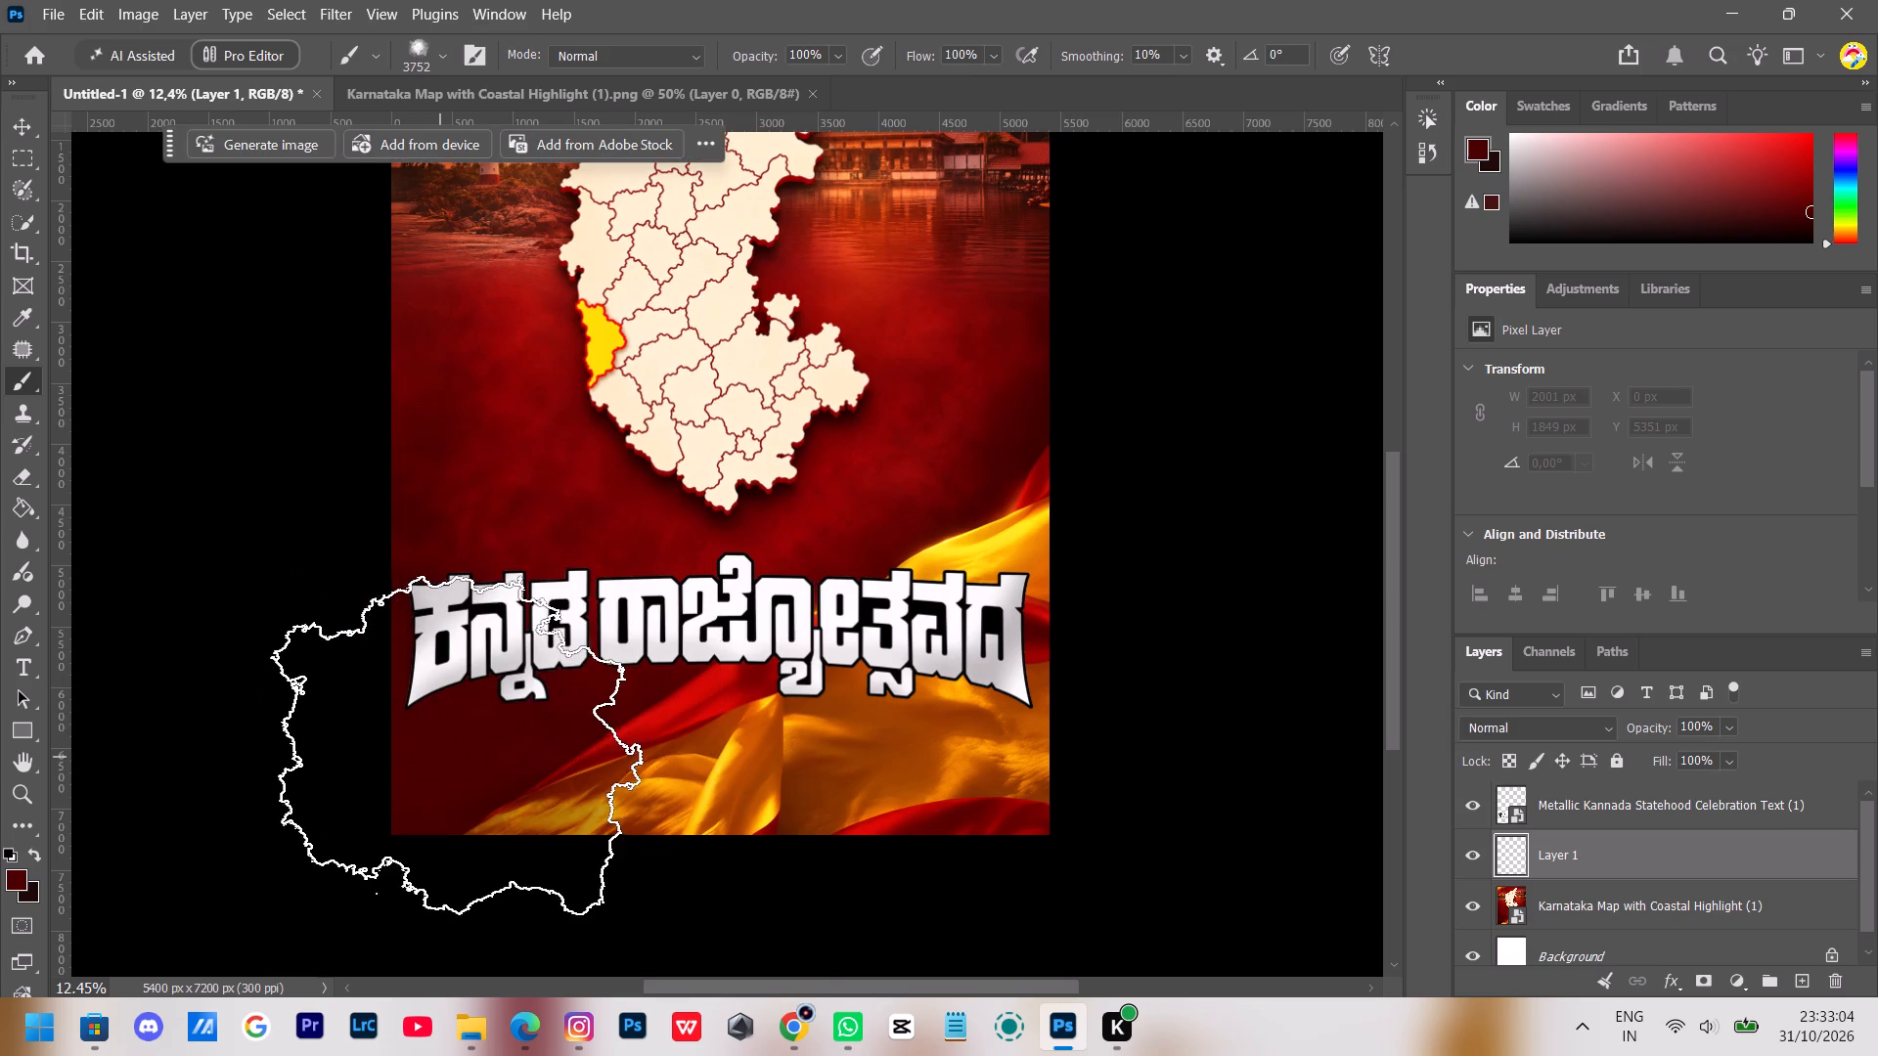
right_drag(526, 753, 610, 765)
alt+right_drag(499, 731, 575, 745)
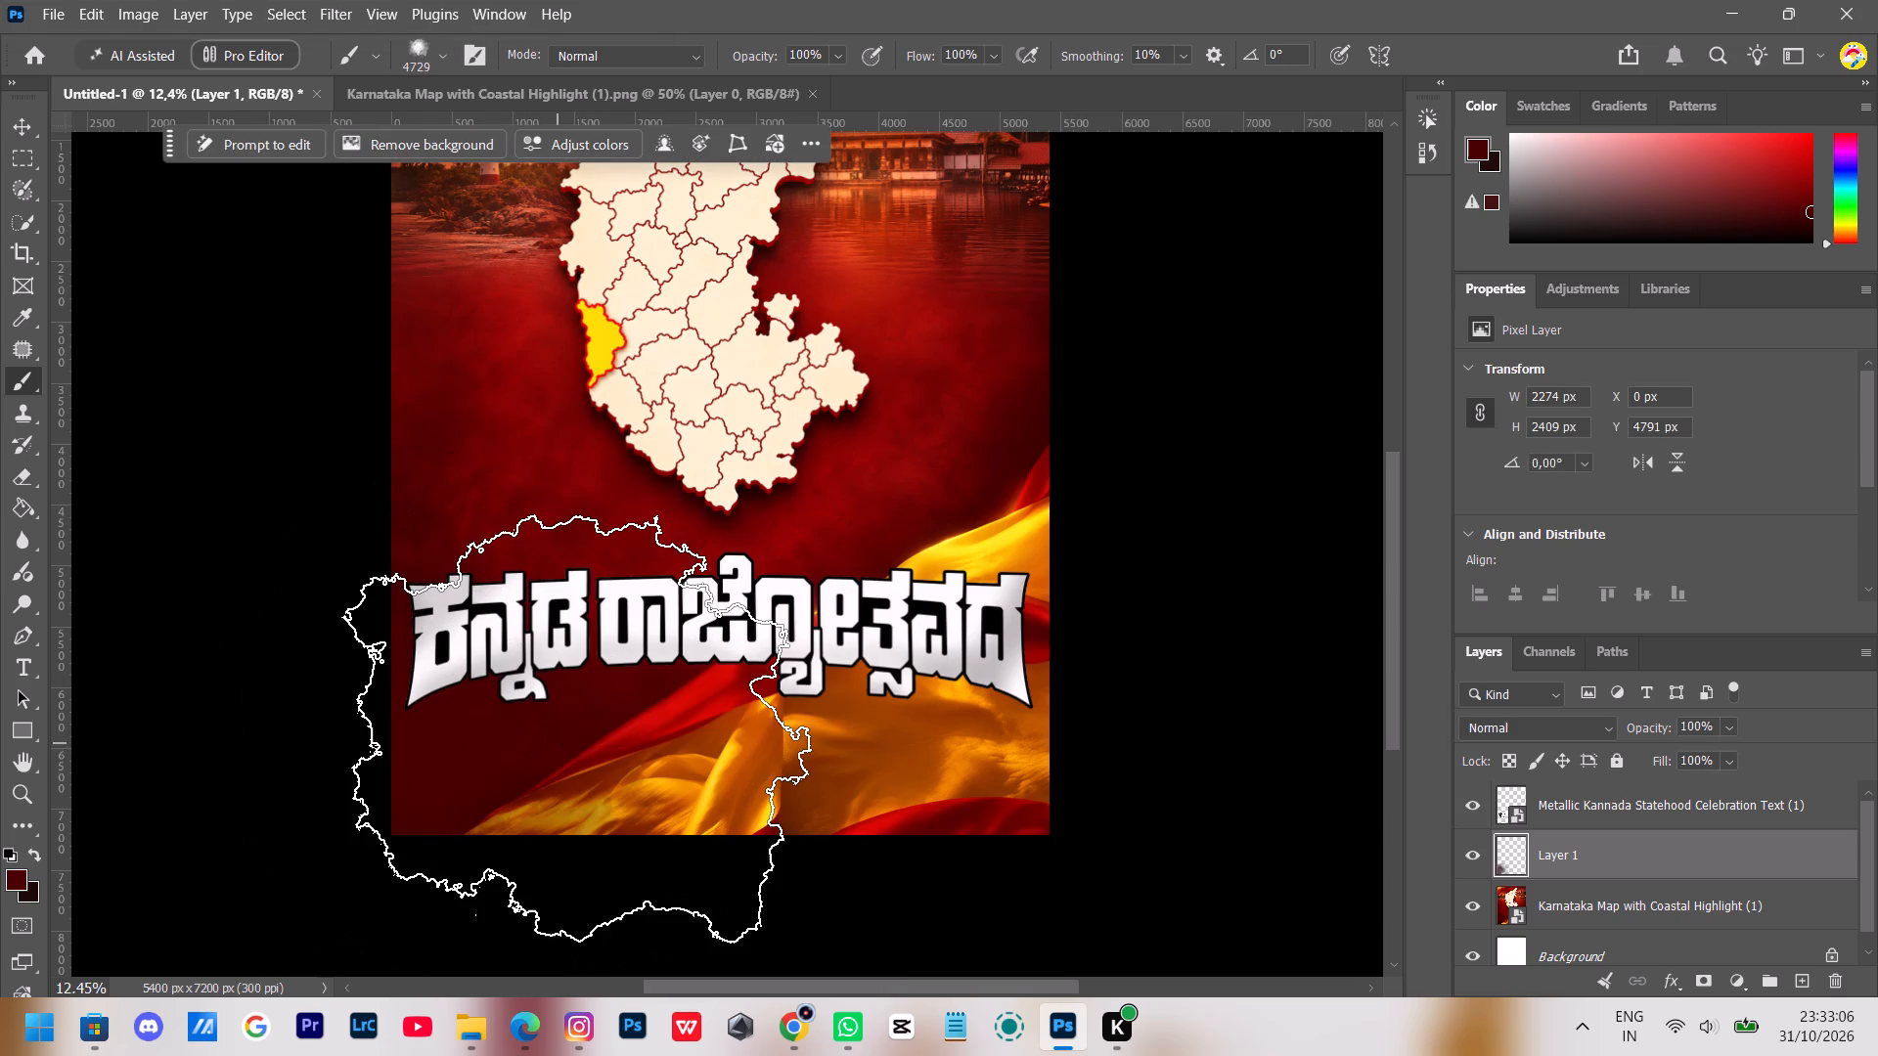
click(557, 742)
click(754, 772)
click(1005, 761)
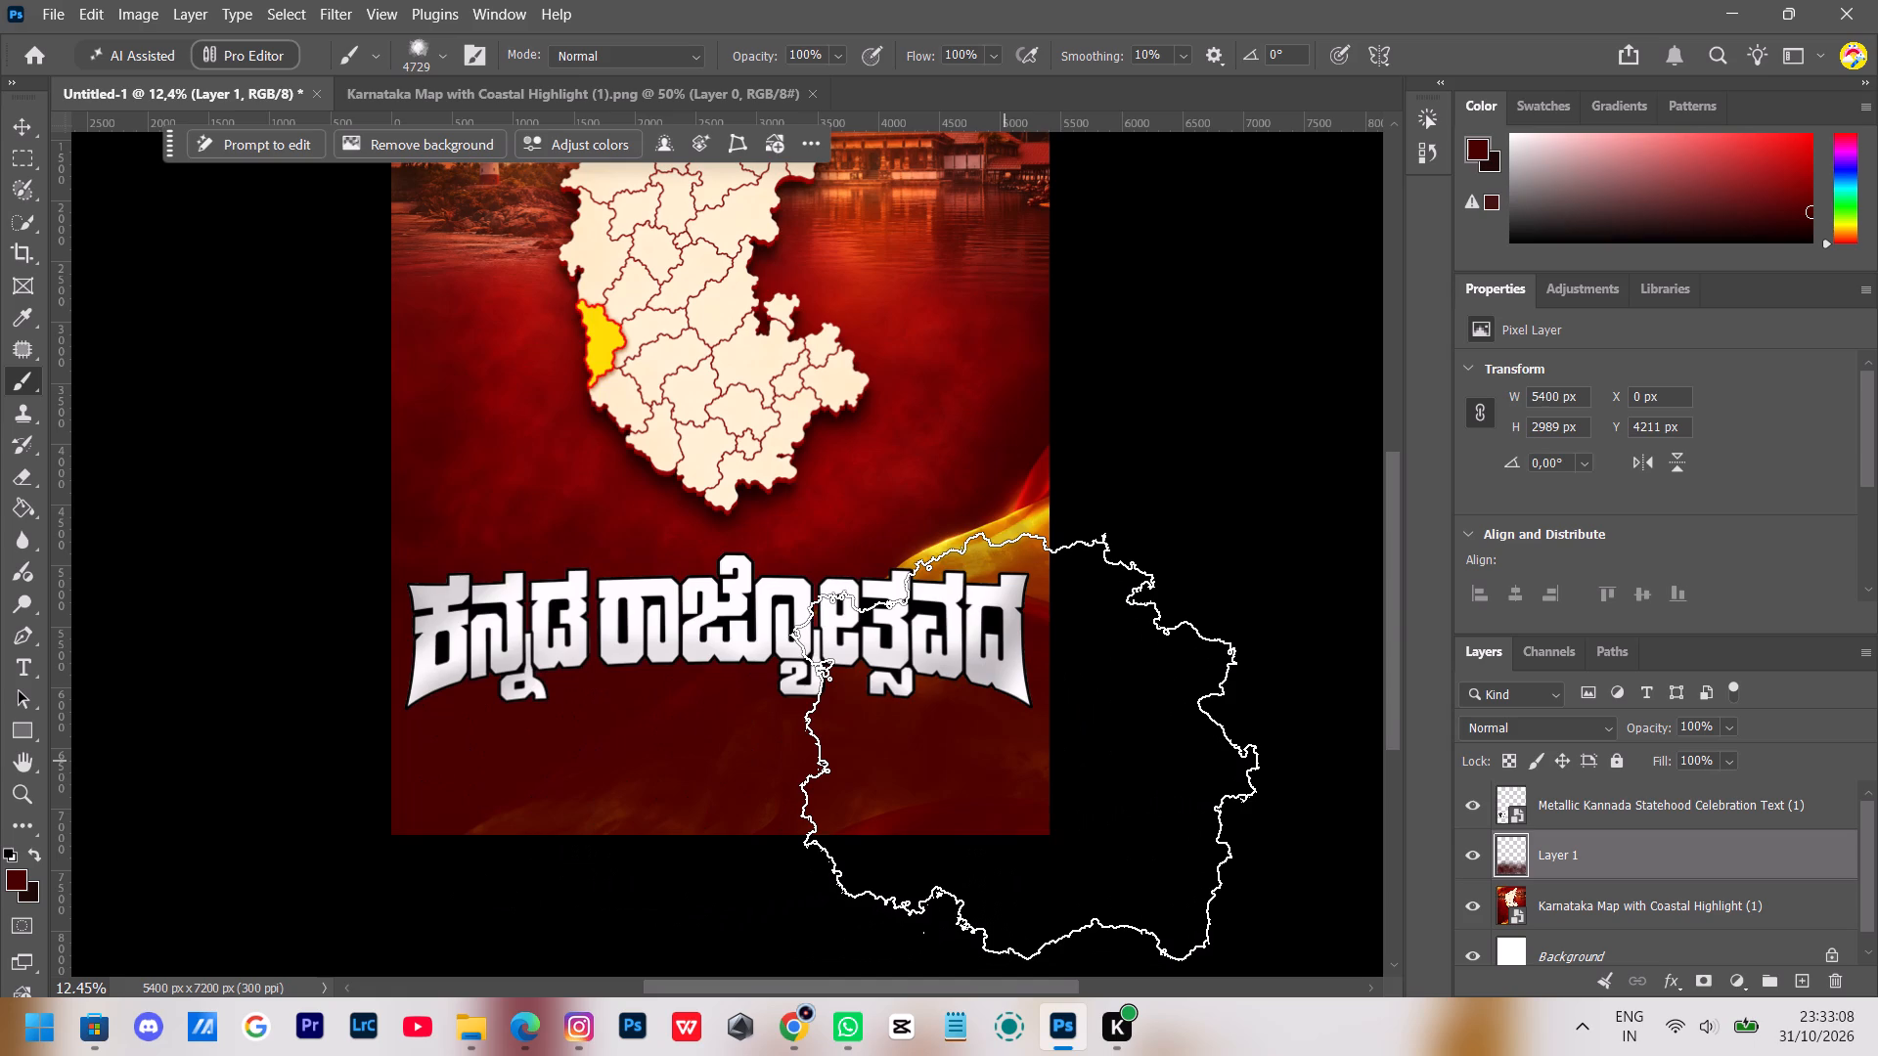
Paint dark red shades sampled from the background over the gold fabric beside the Kannada lettering and along the poster's bottom.
scroll(936, 747, up, 6)
scroll(965, 744, down, 5)
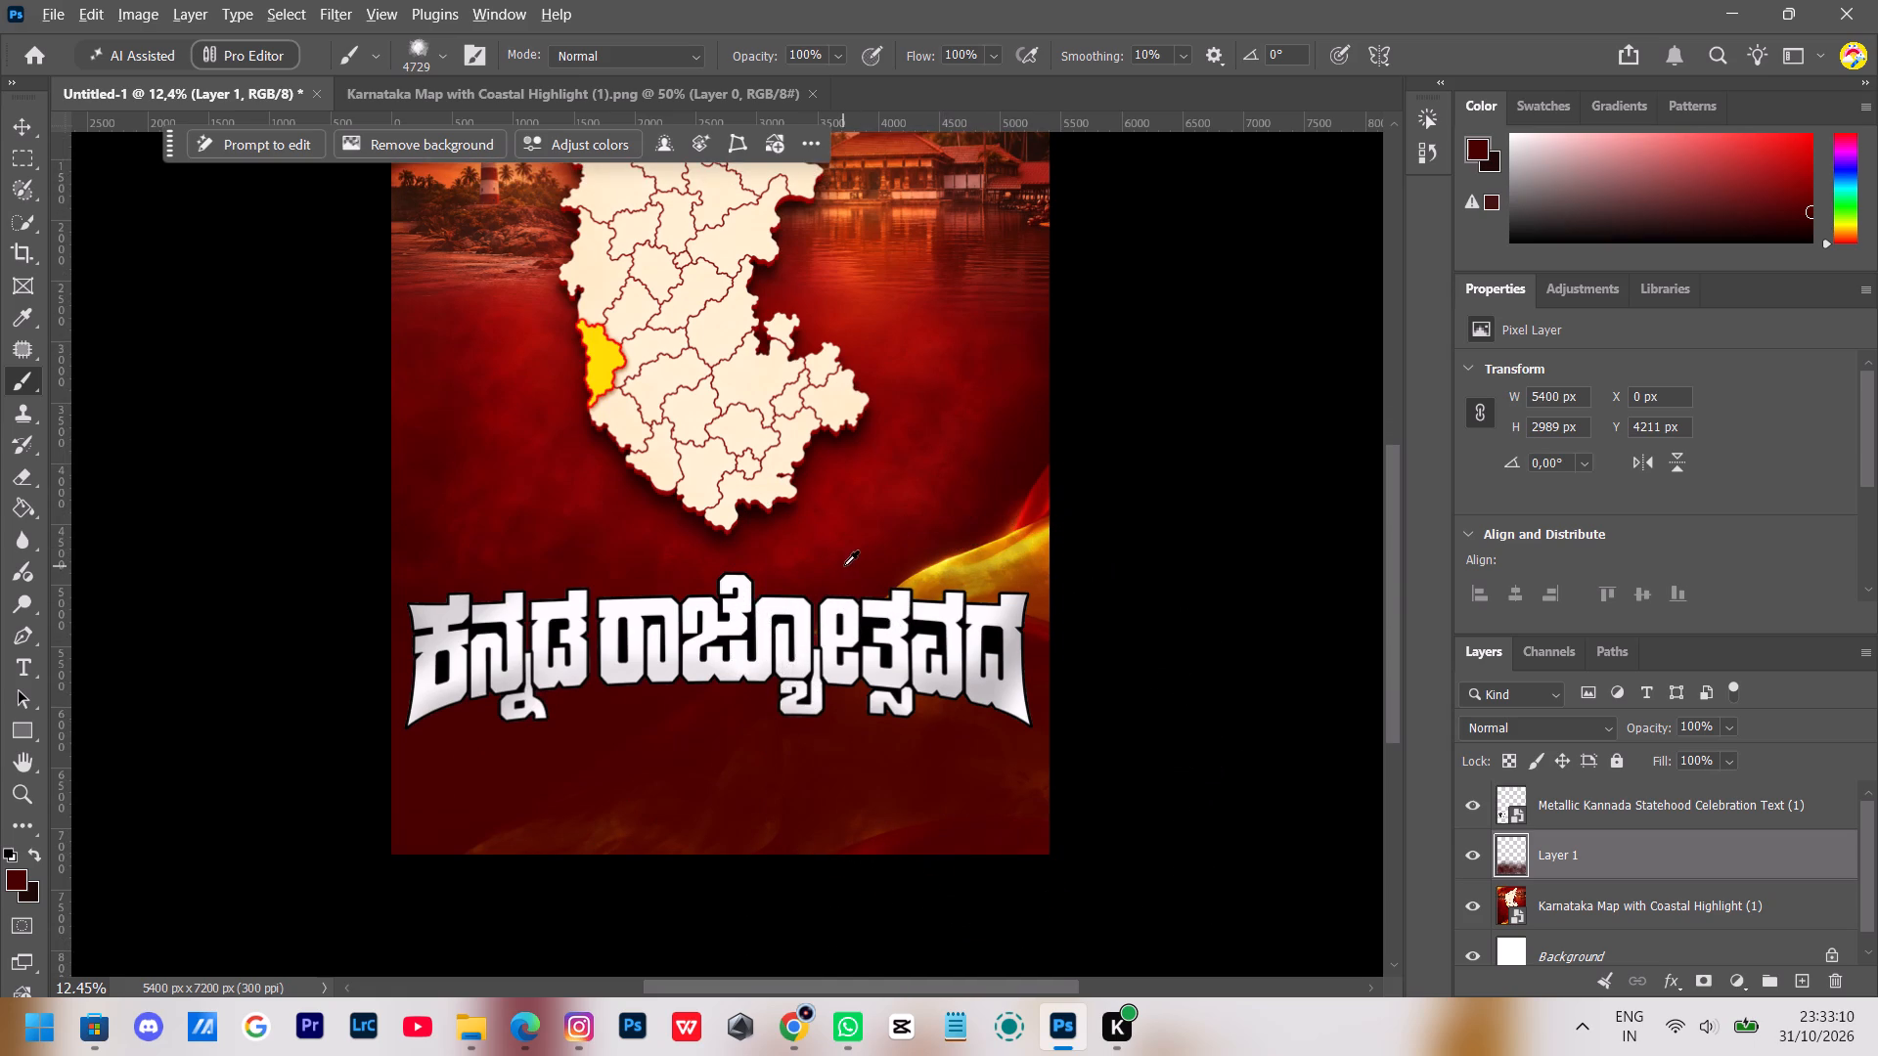
alt+click(845, 564)
click(1102, 786)
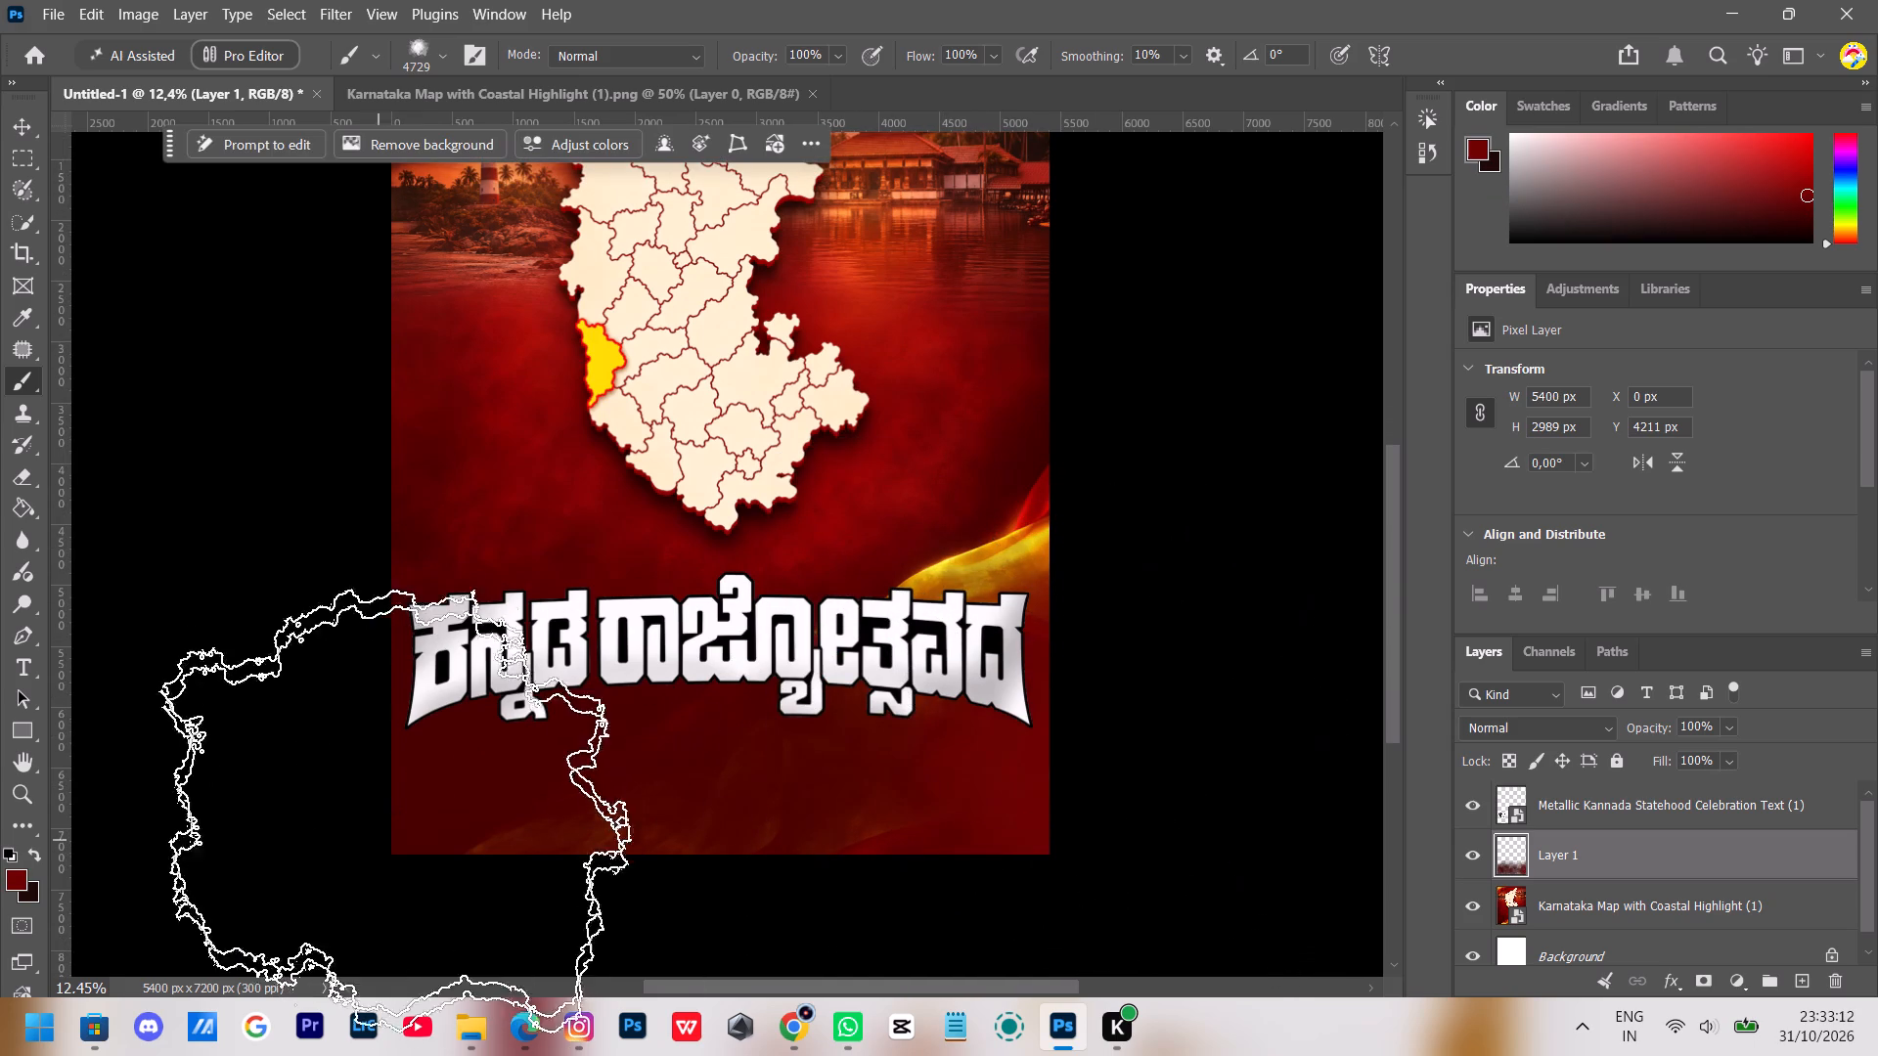
alt+click(414, 577)
click(1074, 690)
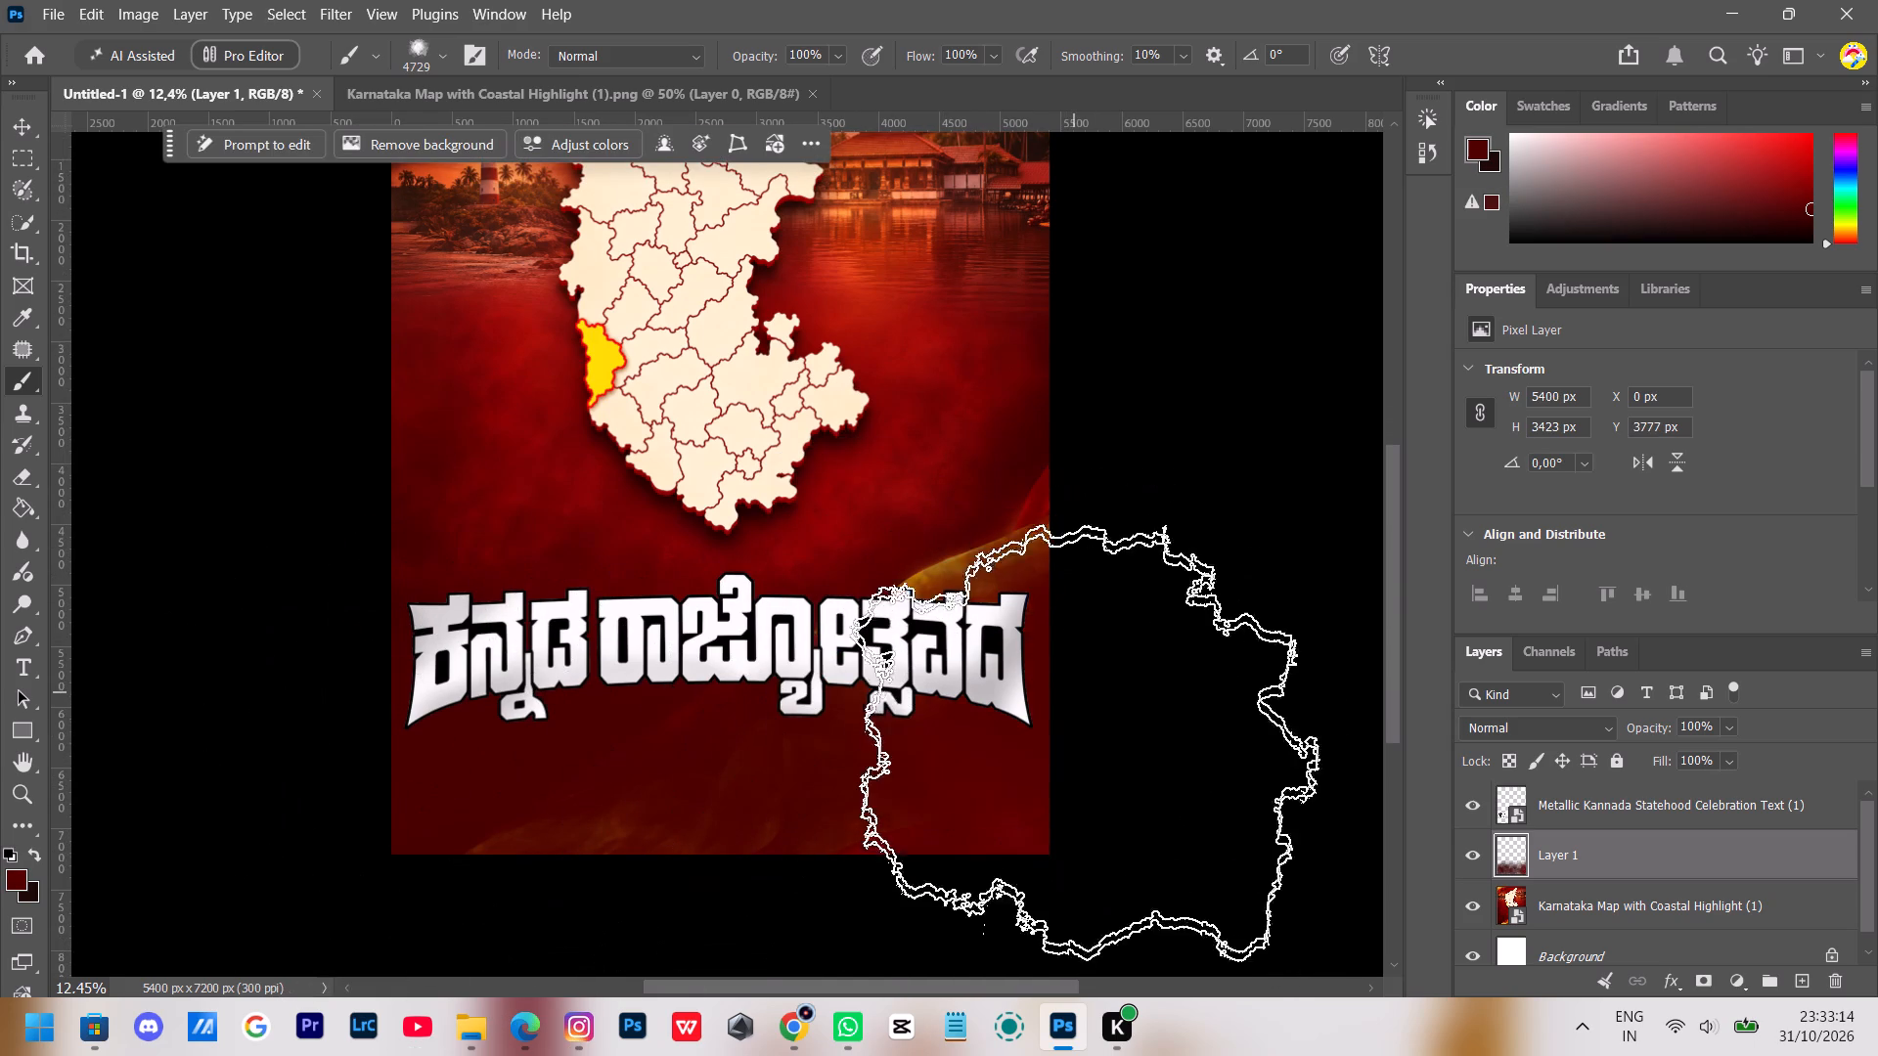
click(639, 912)
Paint a lighter red sampled from the background along the poster's bottom edge with the 4729 px spatter brush.
scroll(641, 902, down, 4)
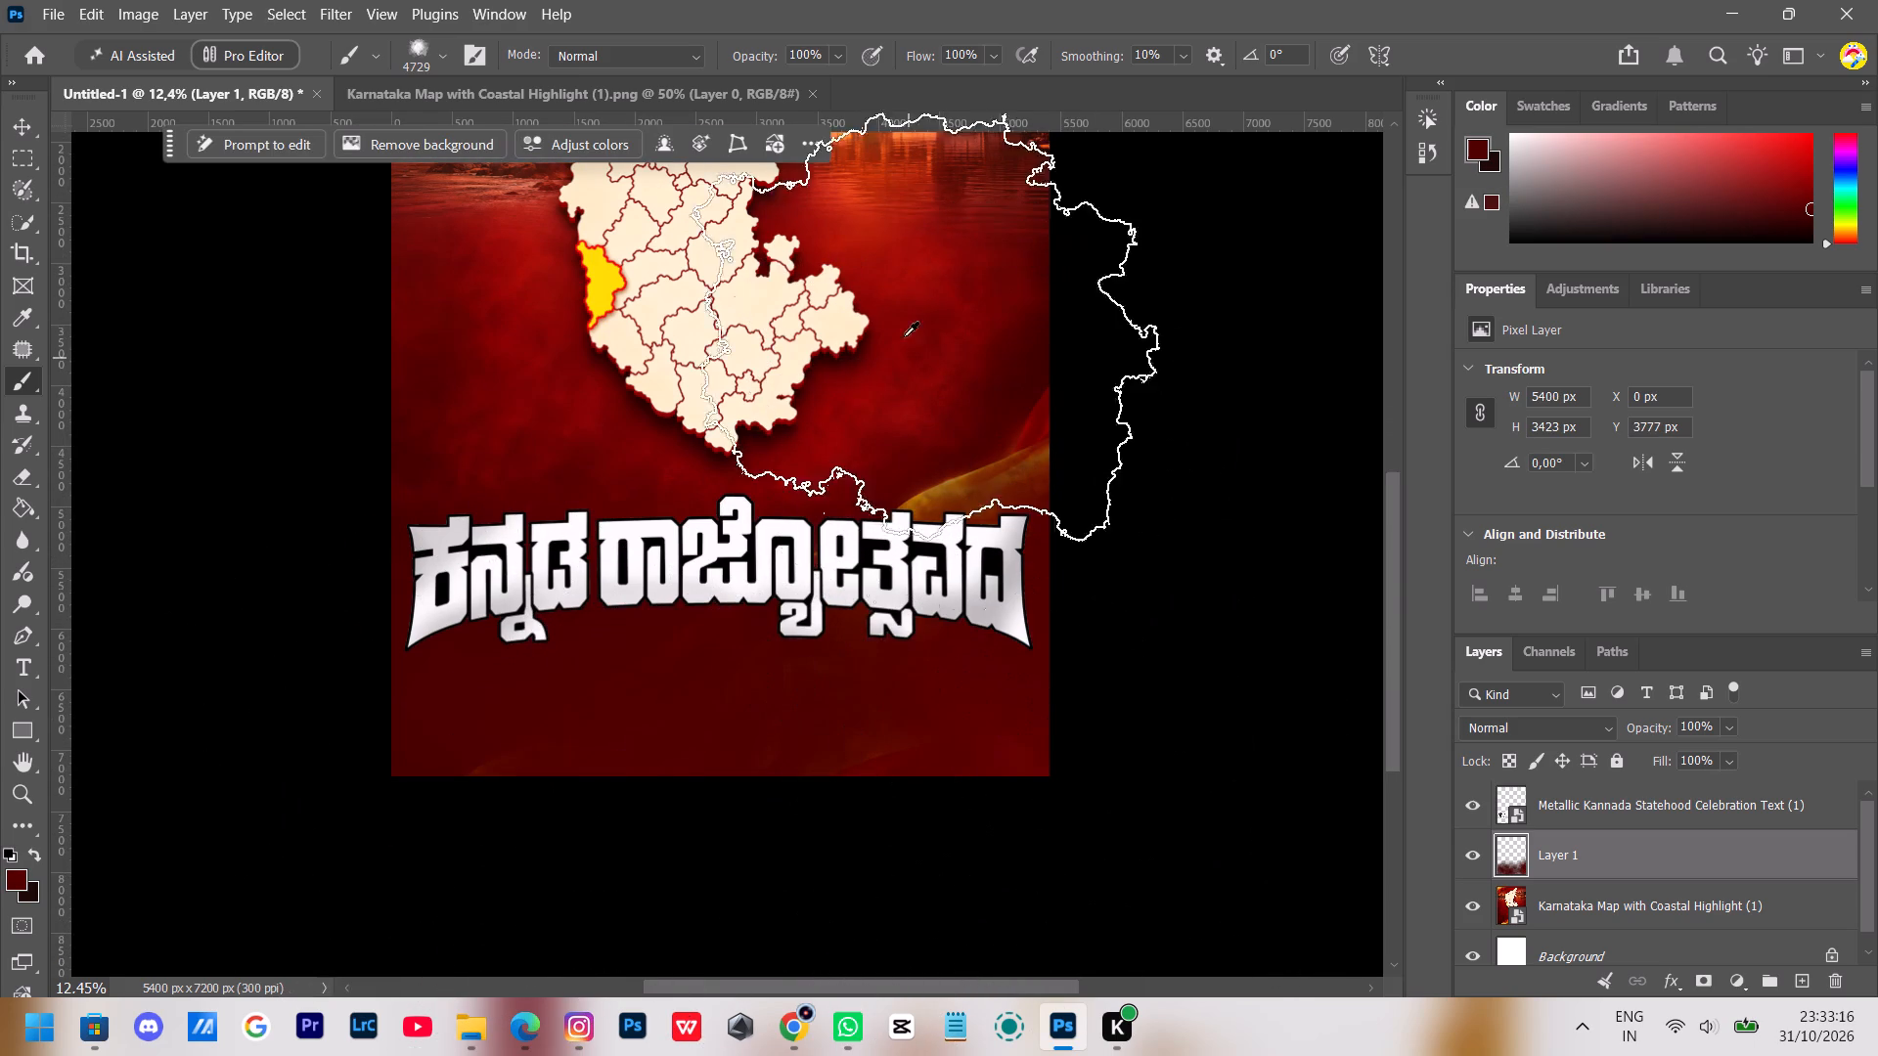
alt+click(1016, 188)
scroll(1193, 802, down, 4)
click(1017, 766)
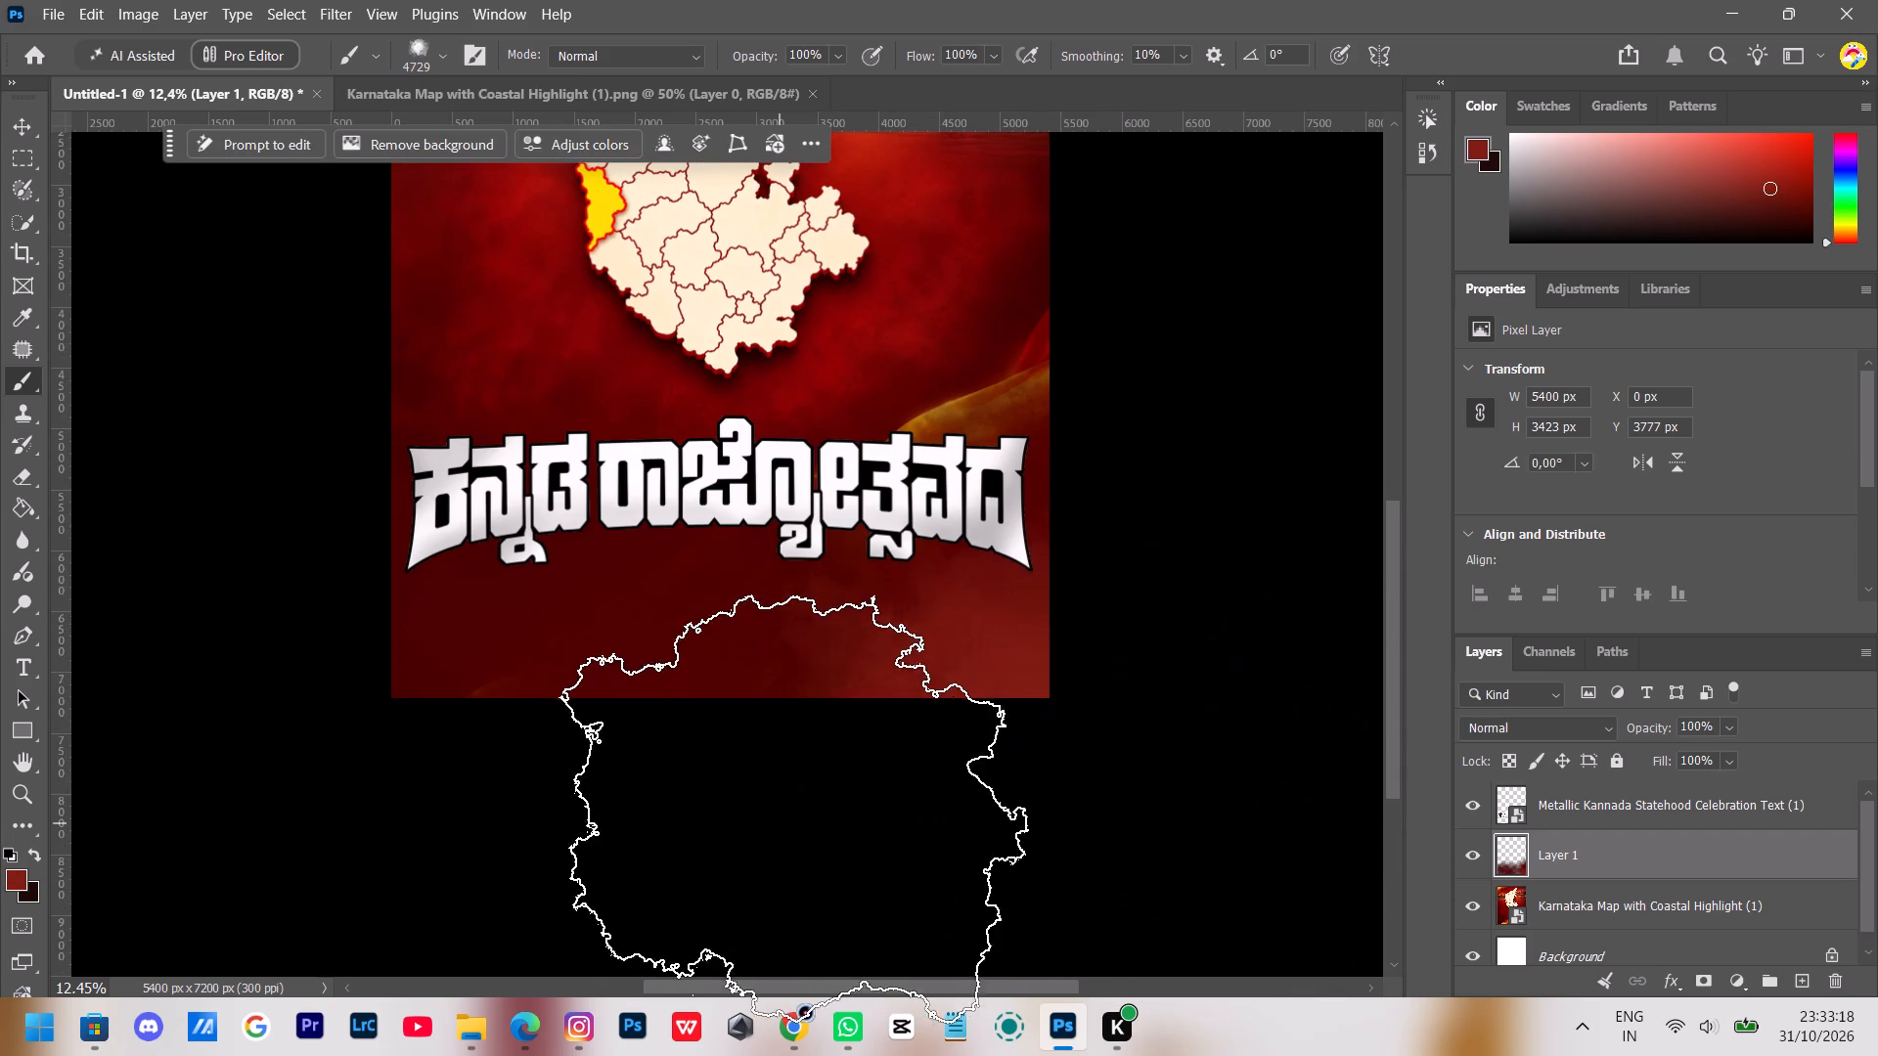
click(329, 815)
click(688, 790)
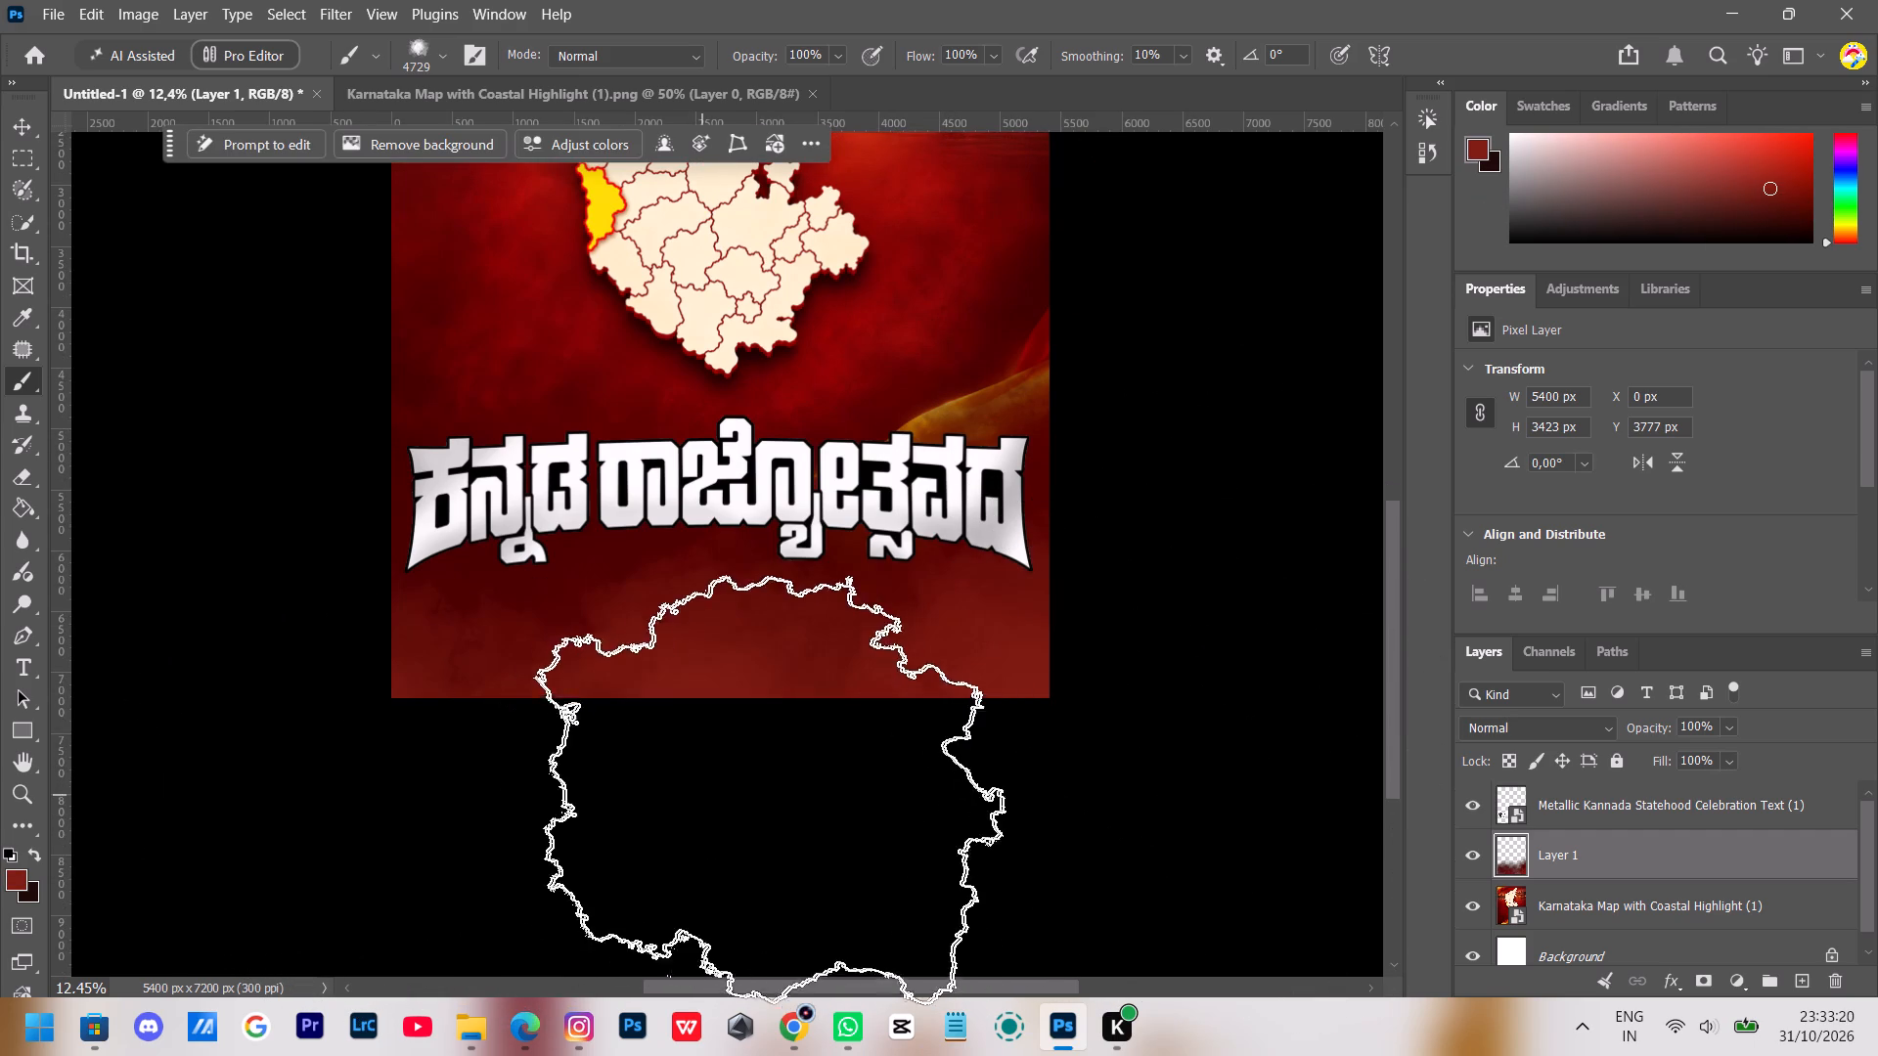
click(411, 870)
Sample orange from the gold fabric, shift it to bright yellow, and paint a yellow spatter band along the poster's bottom edge.
alt+scroll(874, 760, up, 4)
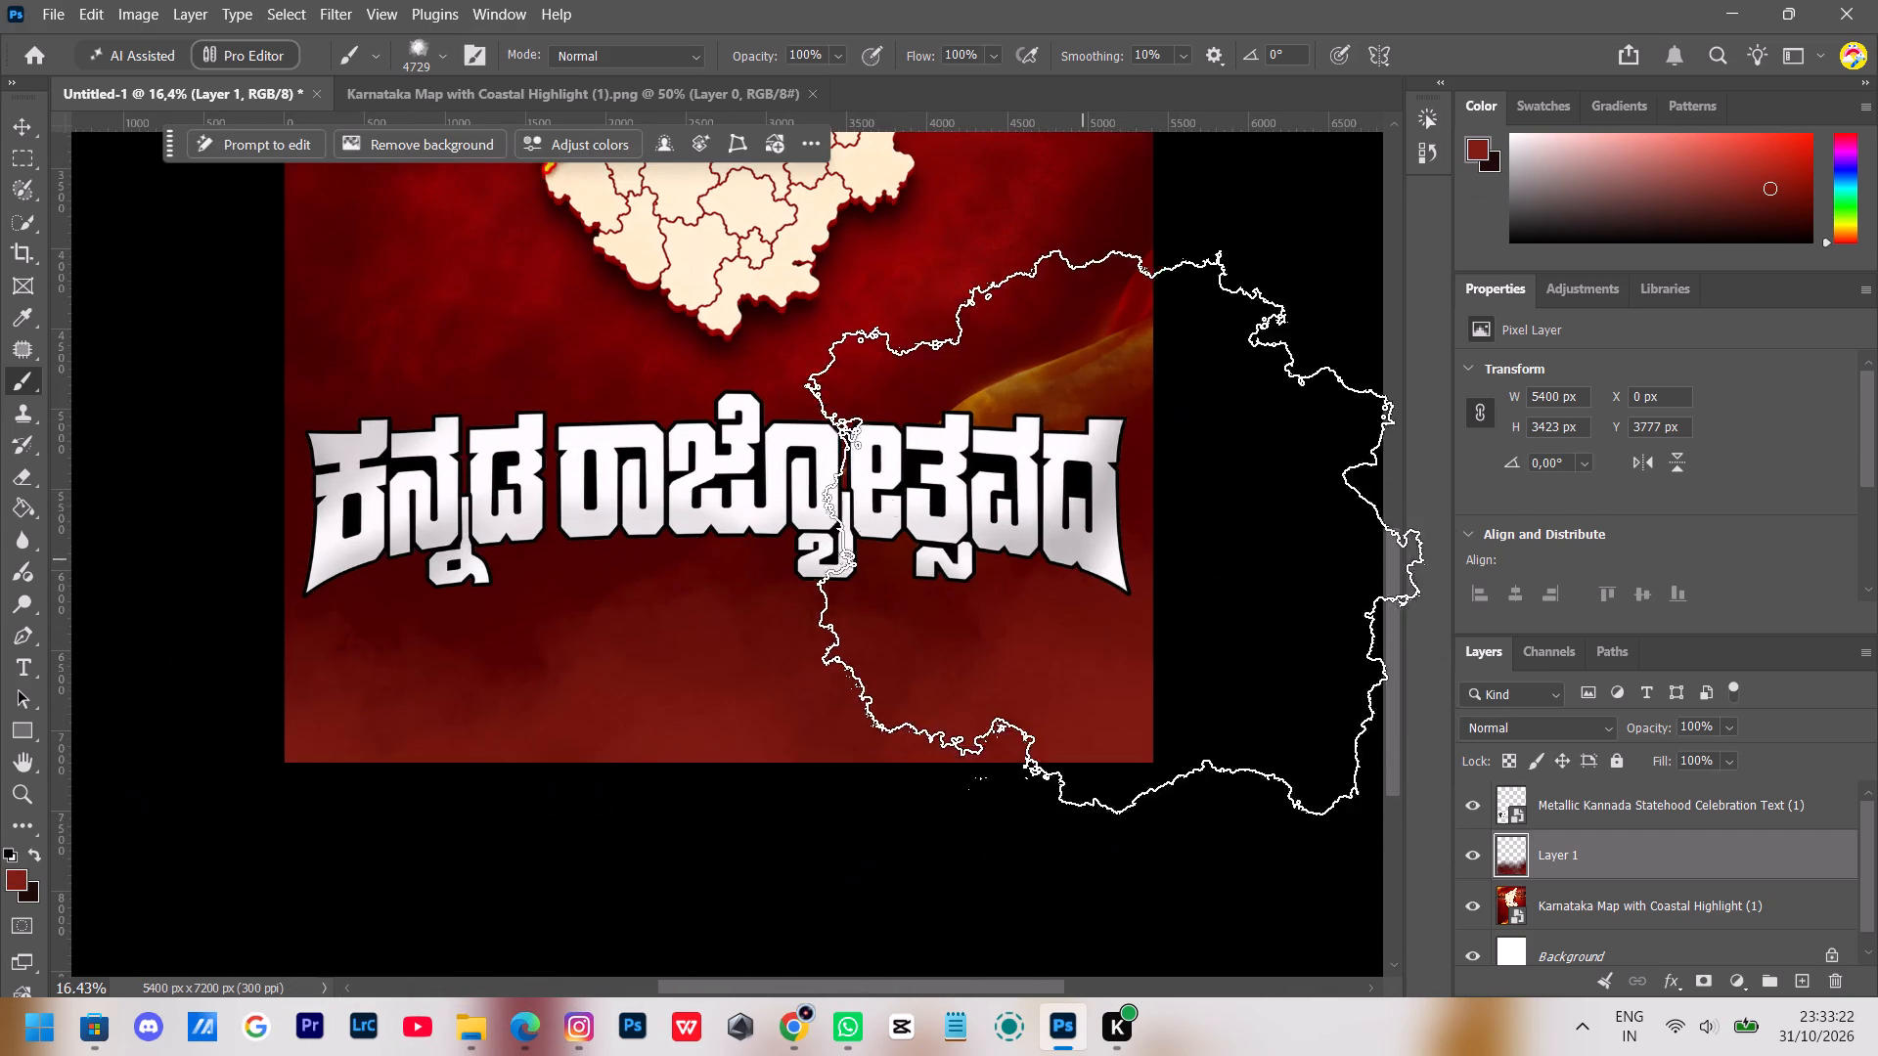
alt+click(1100, 298)
alt+click(992, 390)
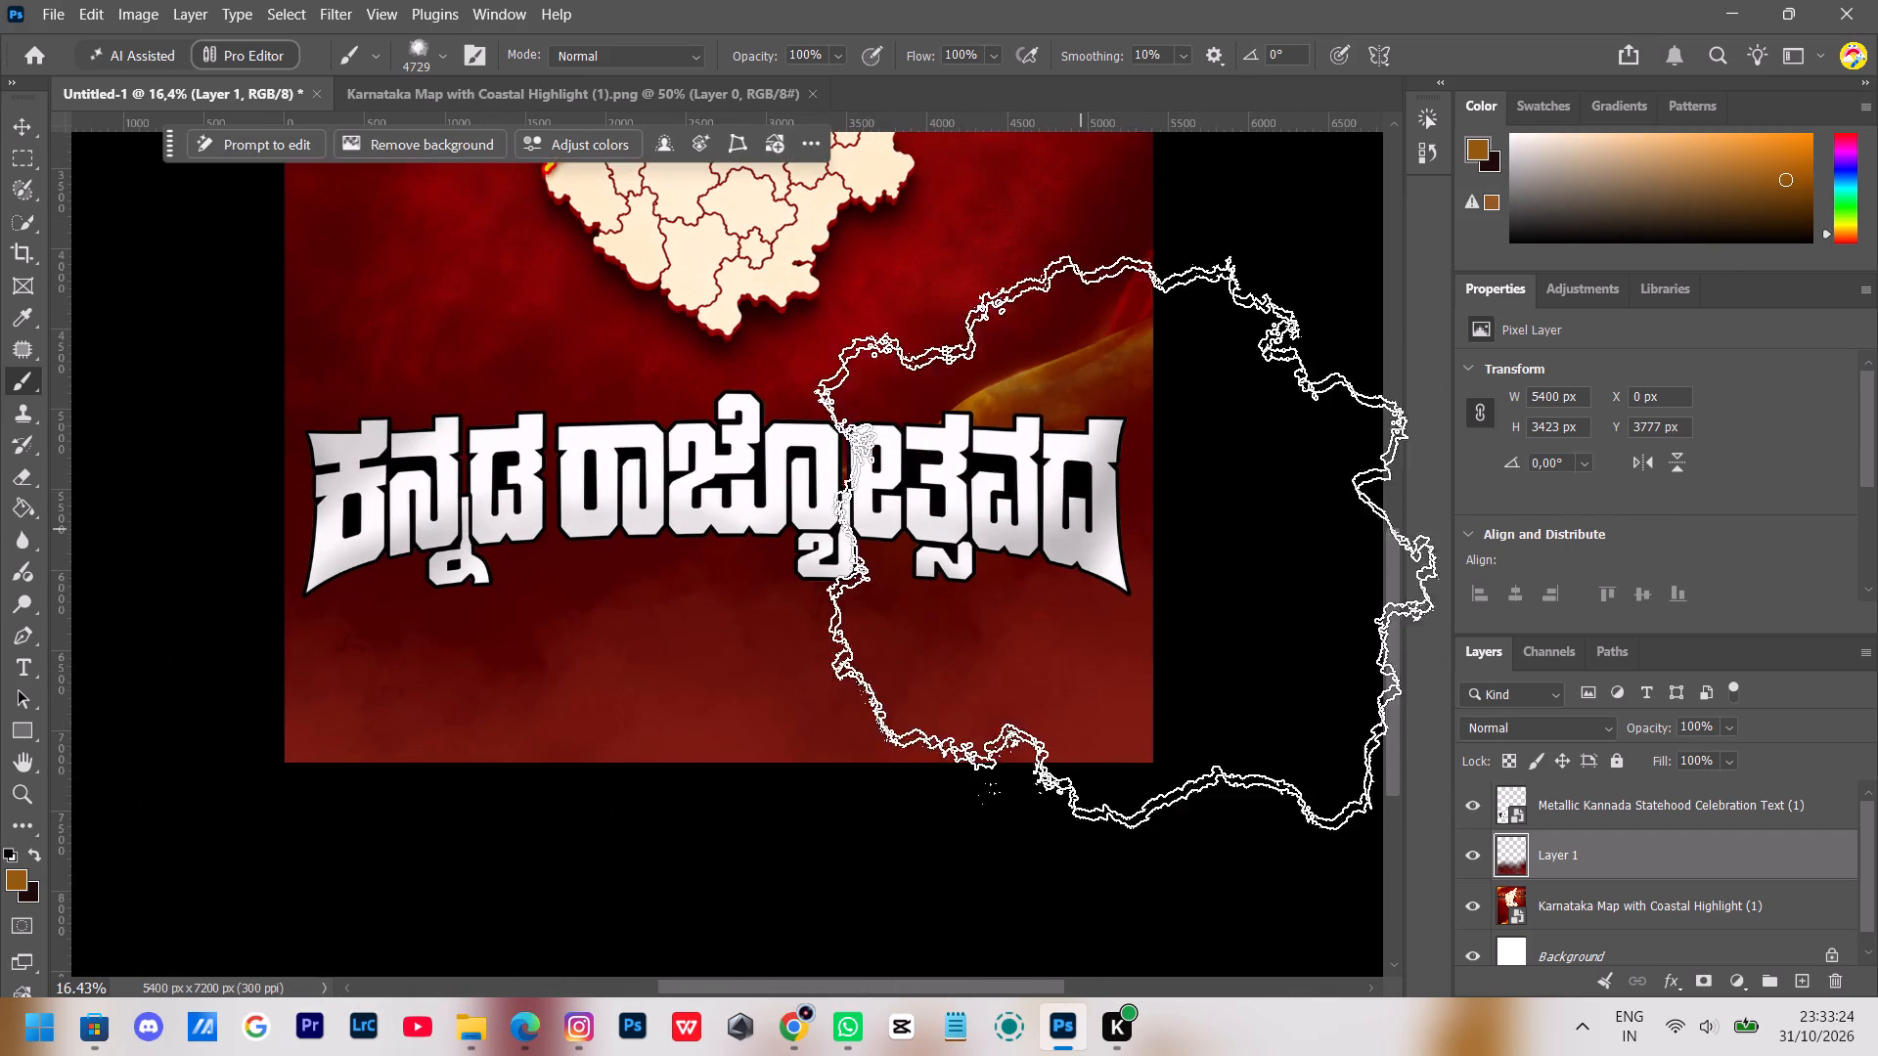
scroll(1114, 597, down, 3)
drag(1800, 157, 1876, 85)
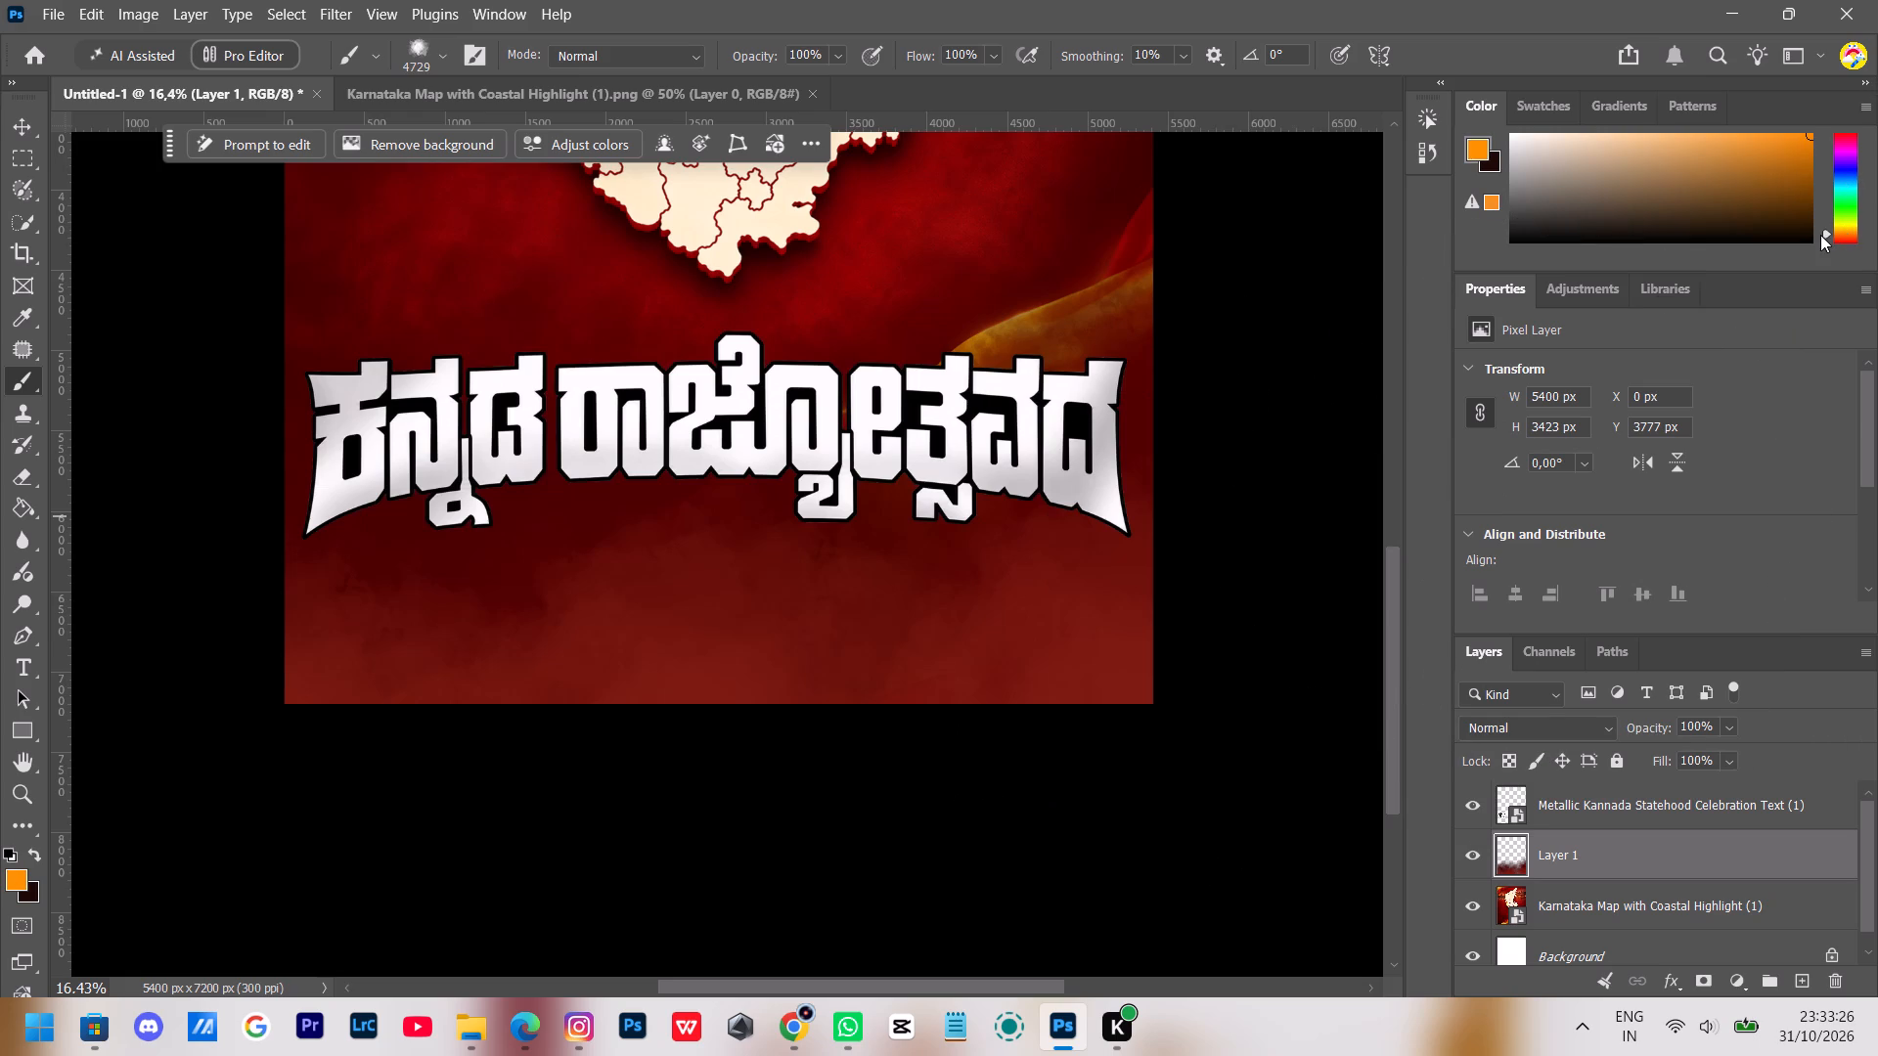
drag(1821, 236, 1818, 228)
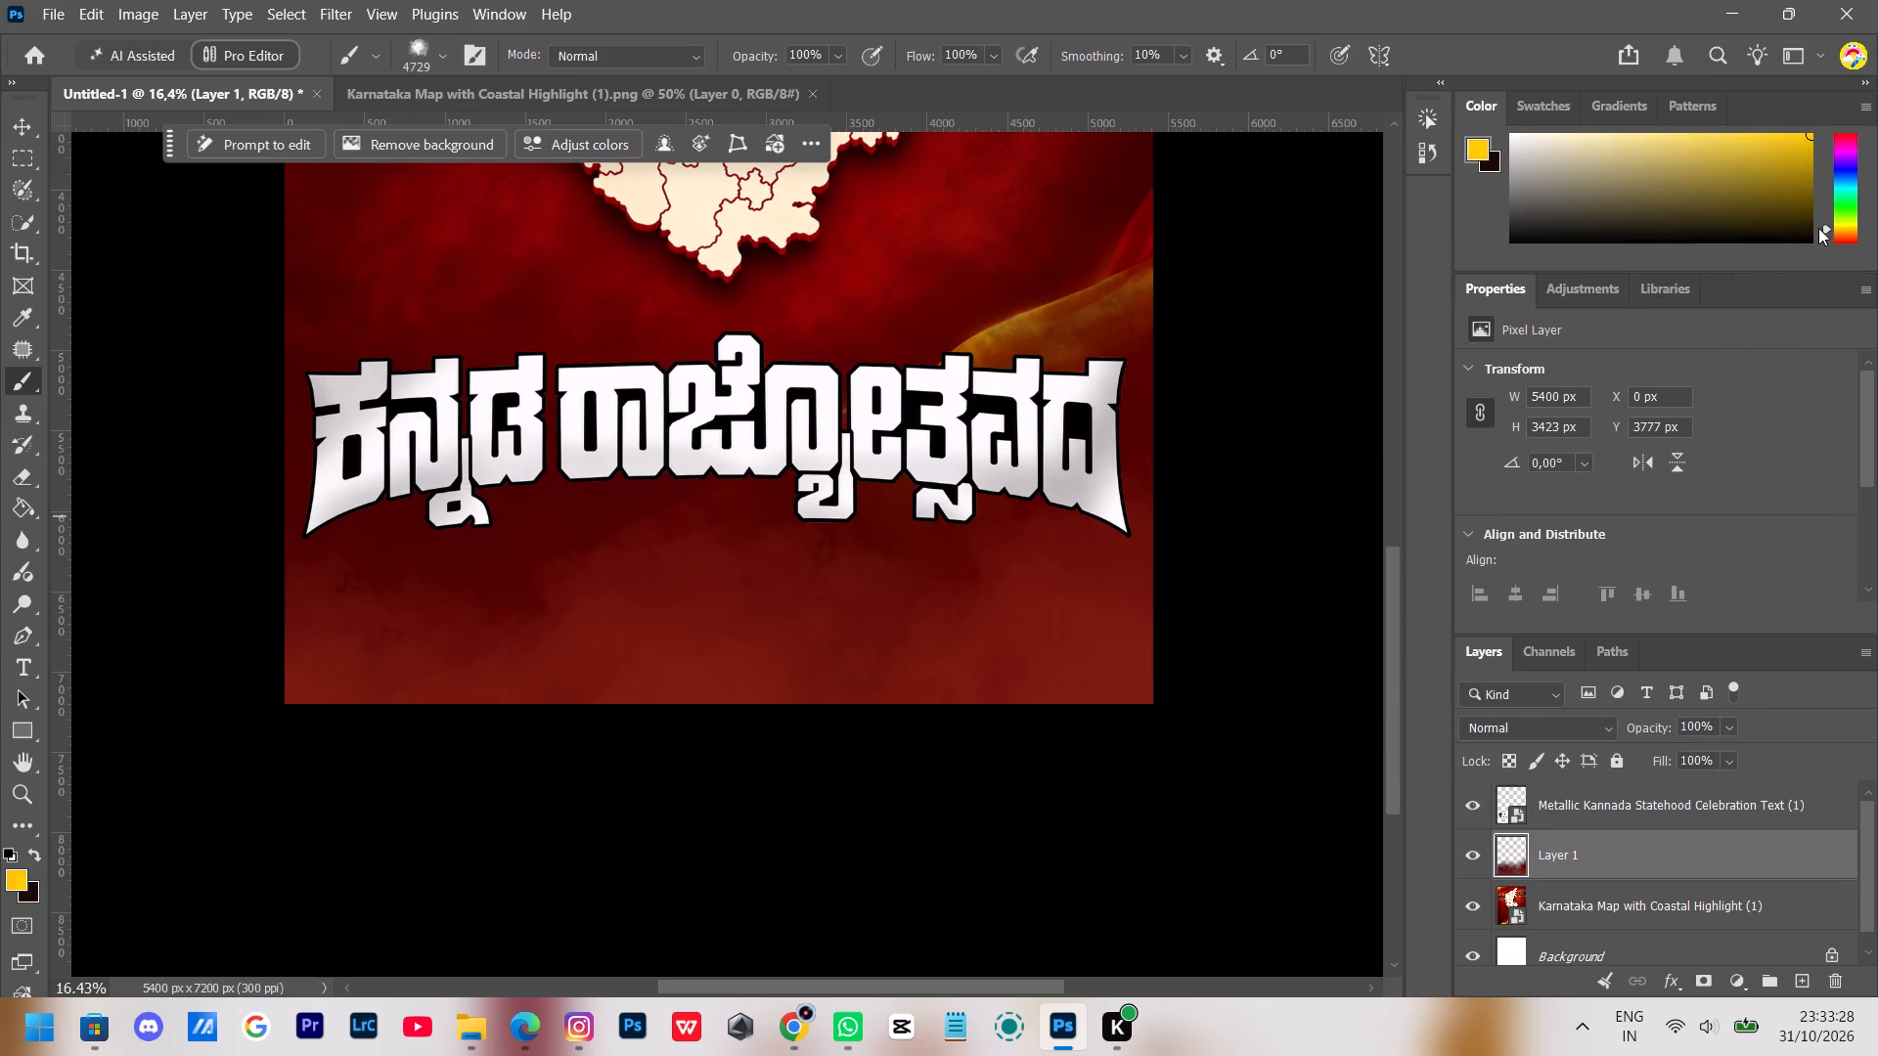
drag(1818, 228, 1816, 226)
click(1122, 899)
click(738, 960)
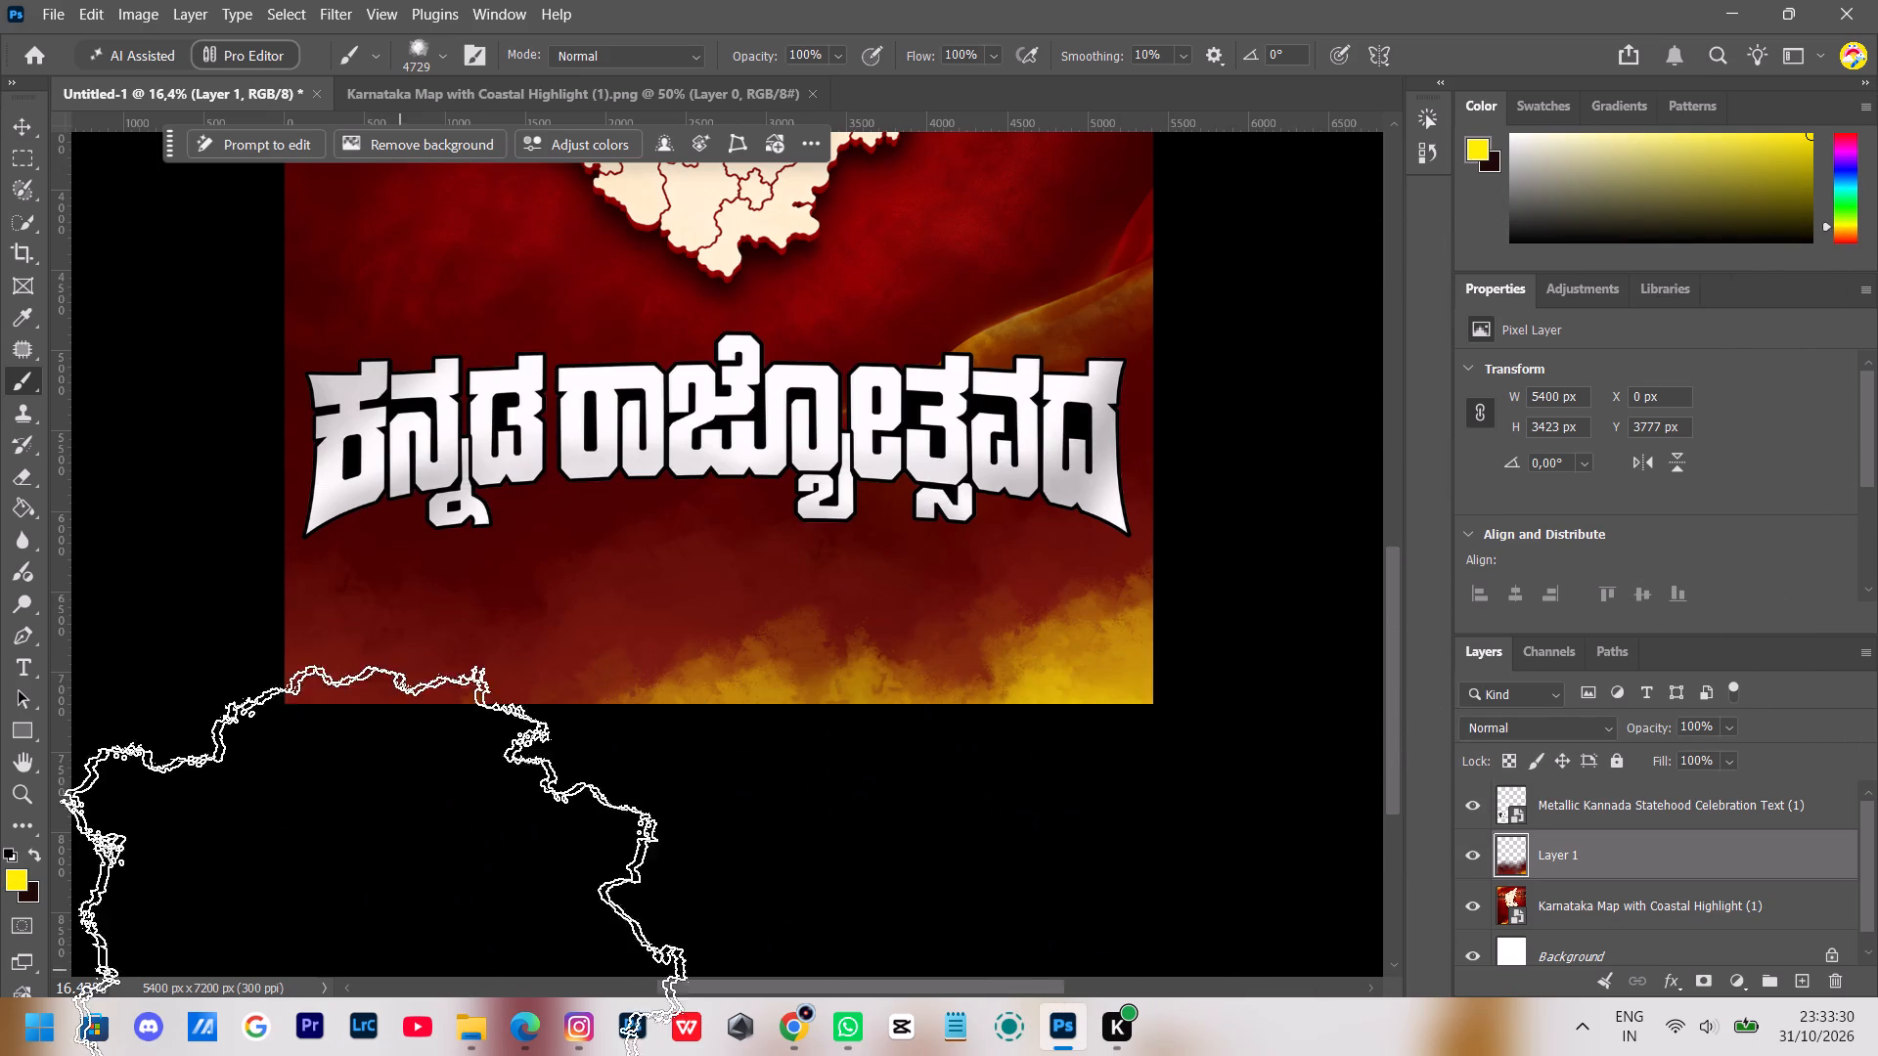
click(318, 958)
click(146, 847)
drag(471, 951, 506, 962)
drag(673, 972, 749, 980)
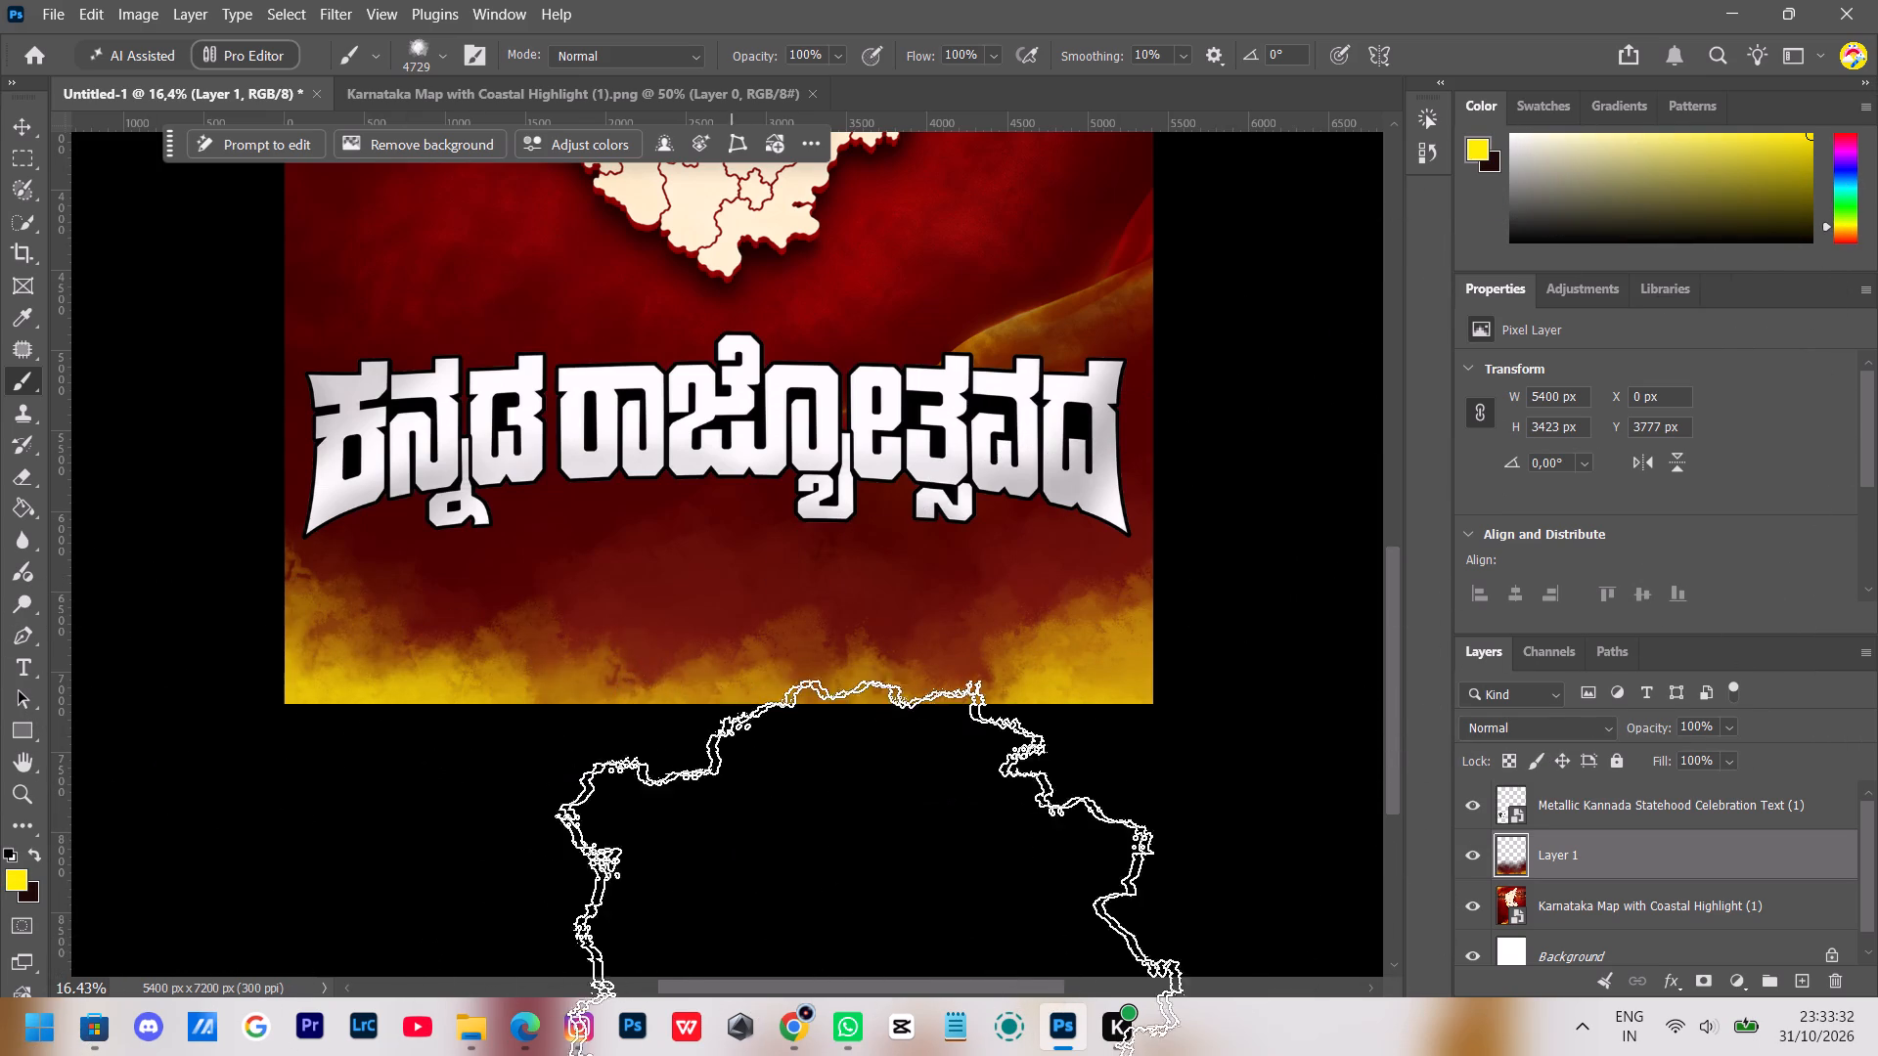
click(917, 966)
Examine the whole poster, from the map down to the painted bottom edge.
alt+scroll(1251, 721, down, 9)
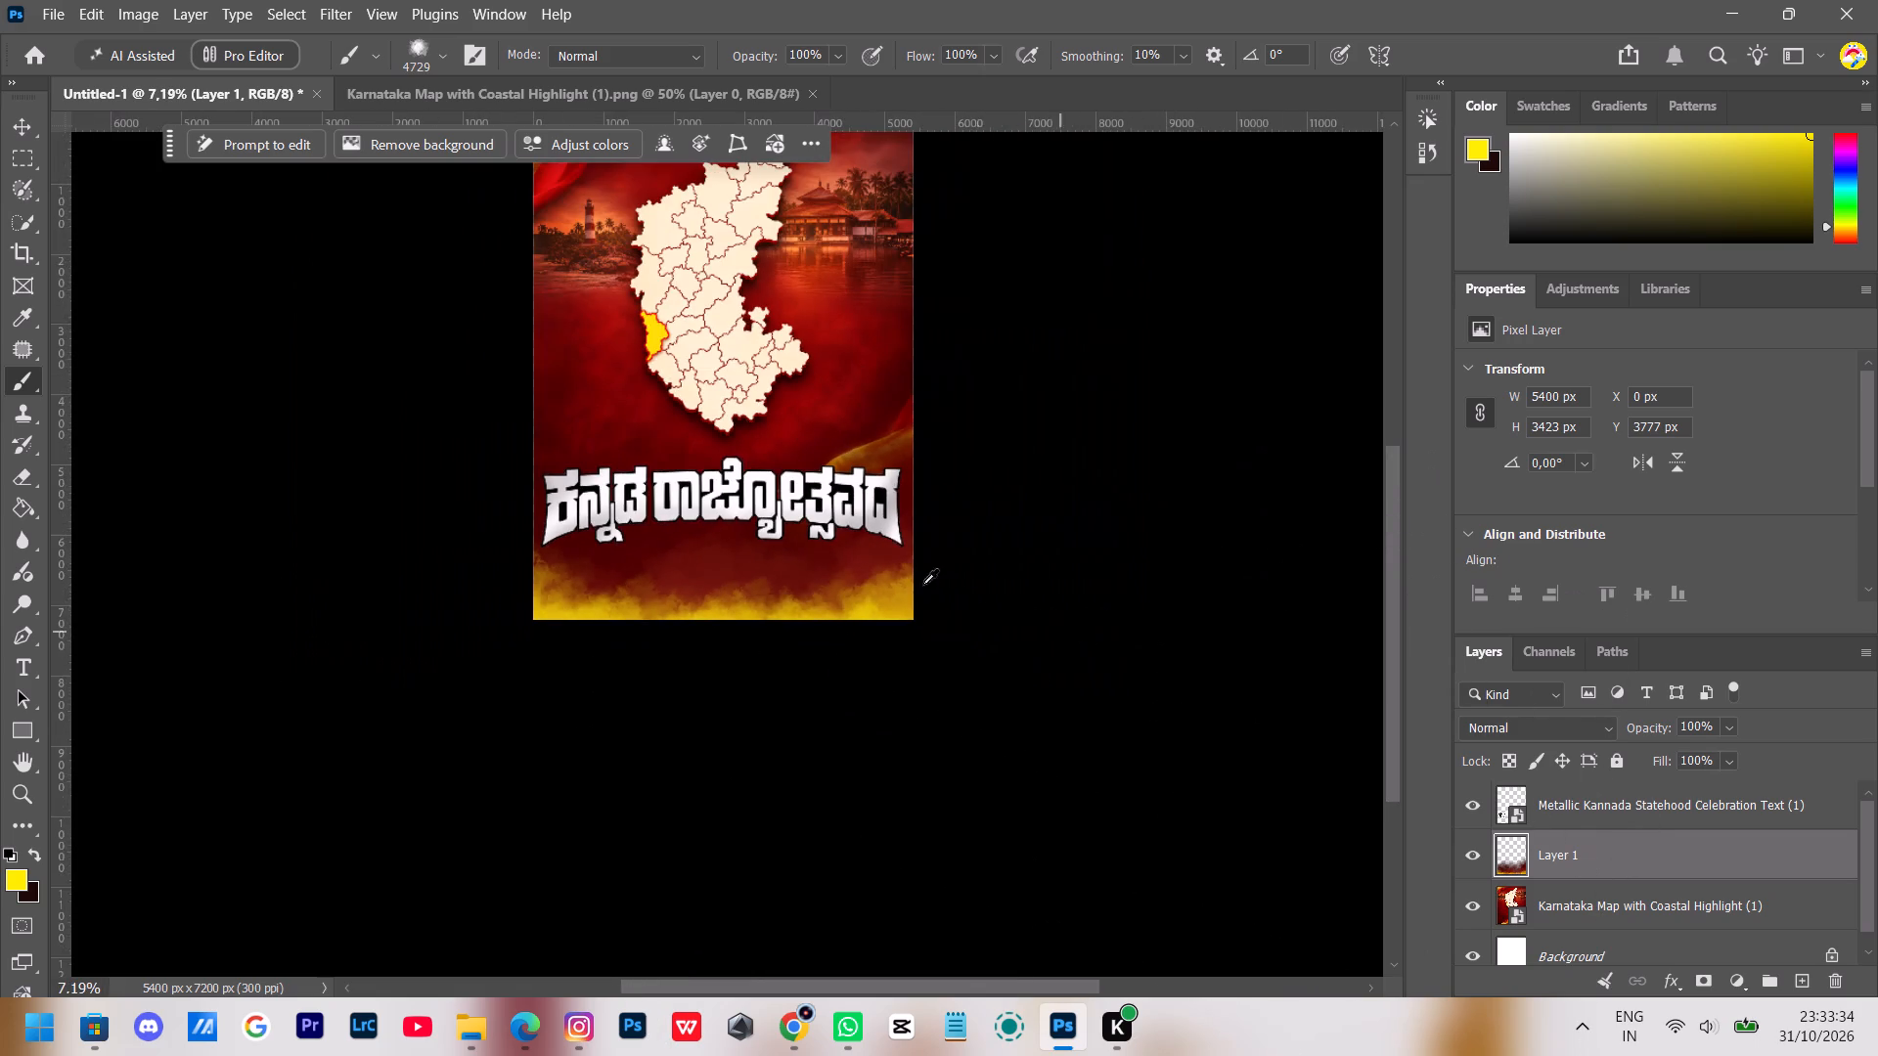
scroll(760, 473, up, 5)
alt+scroll(758, 470, up, 10)
alt+scroll(760, 540, down, 4)
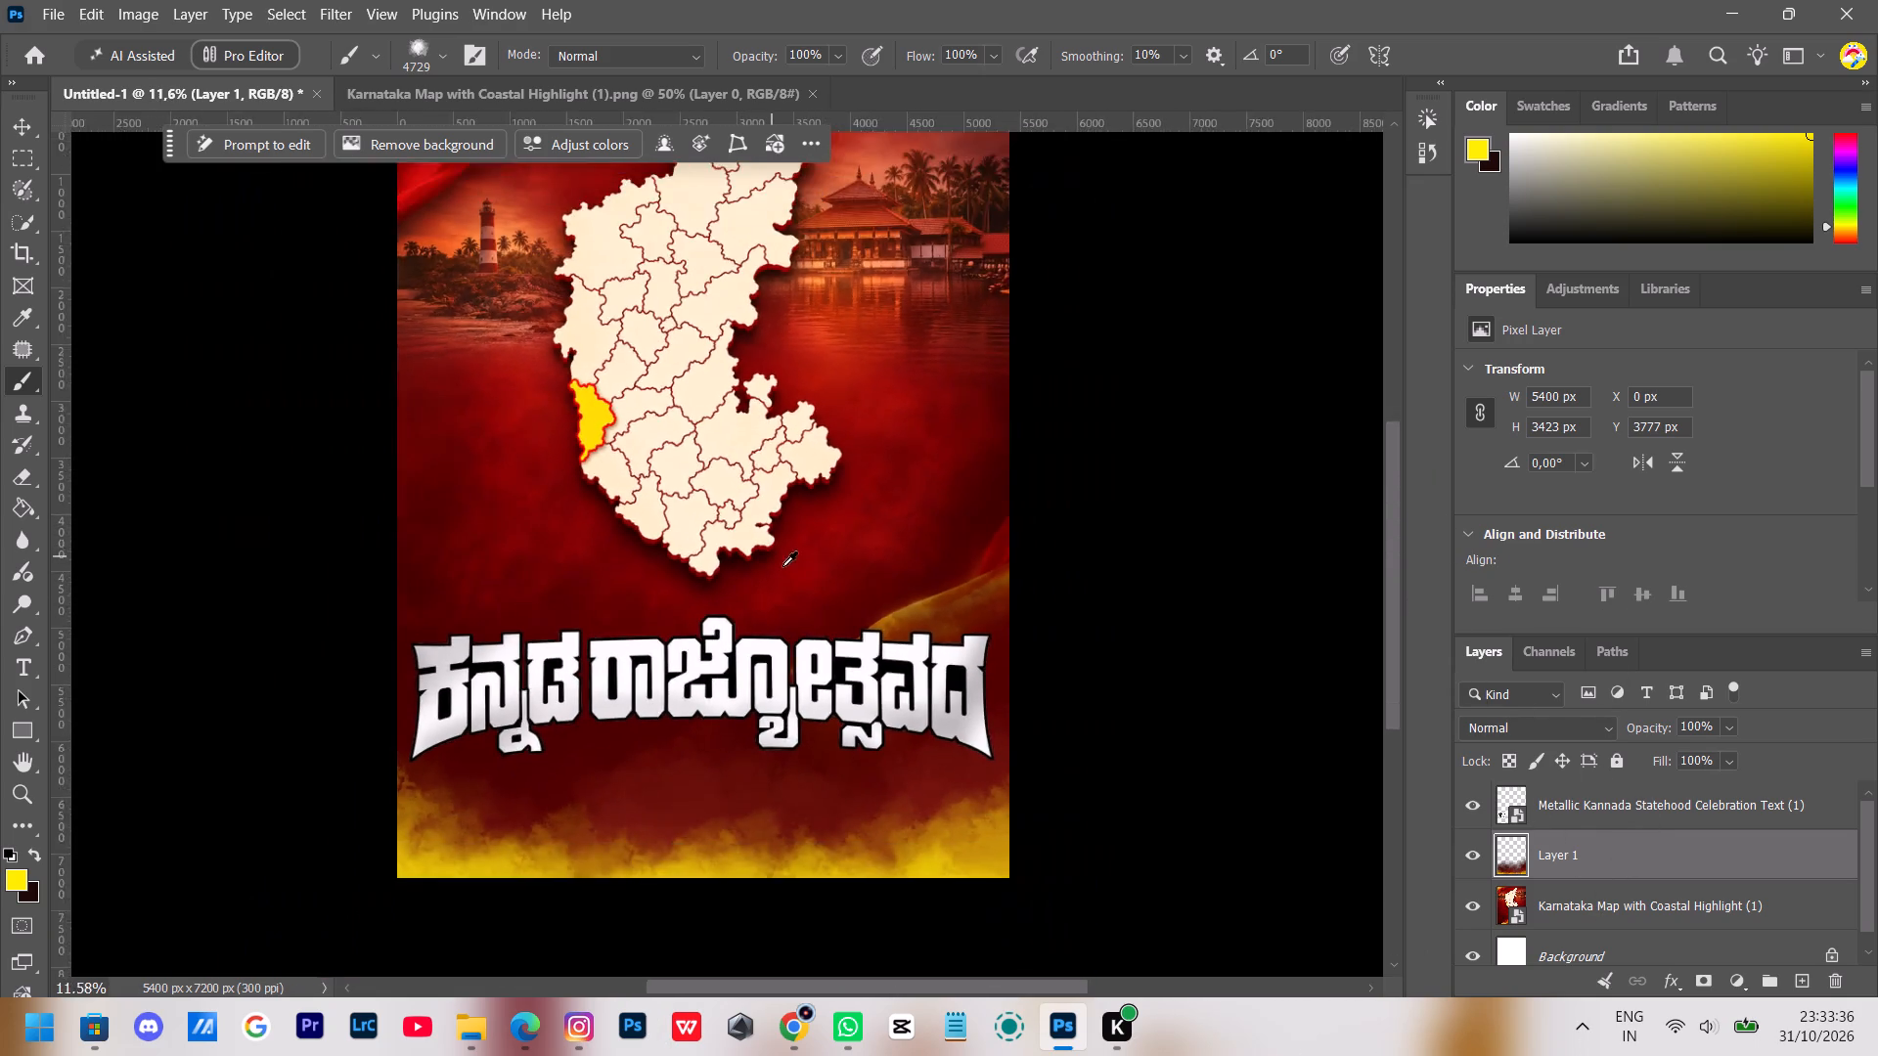
alt+scroll(782, 566, down, 7)
scroll(826, 601, up, 6)
alt+scroll(796, 601, up, 4)
scroll(460, 483, up, 1)
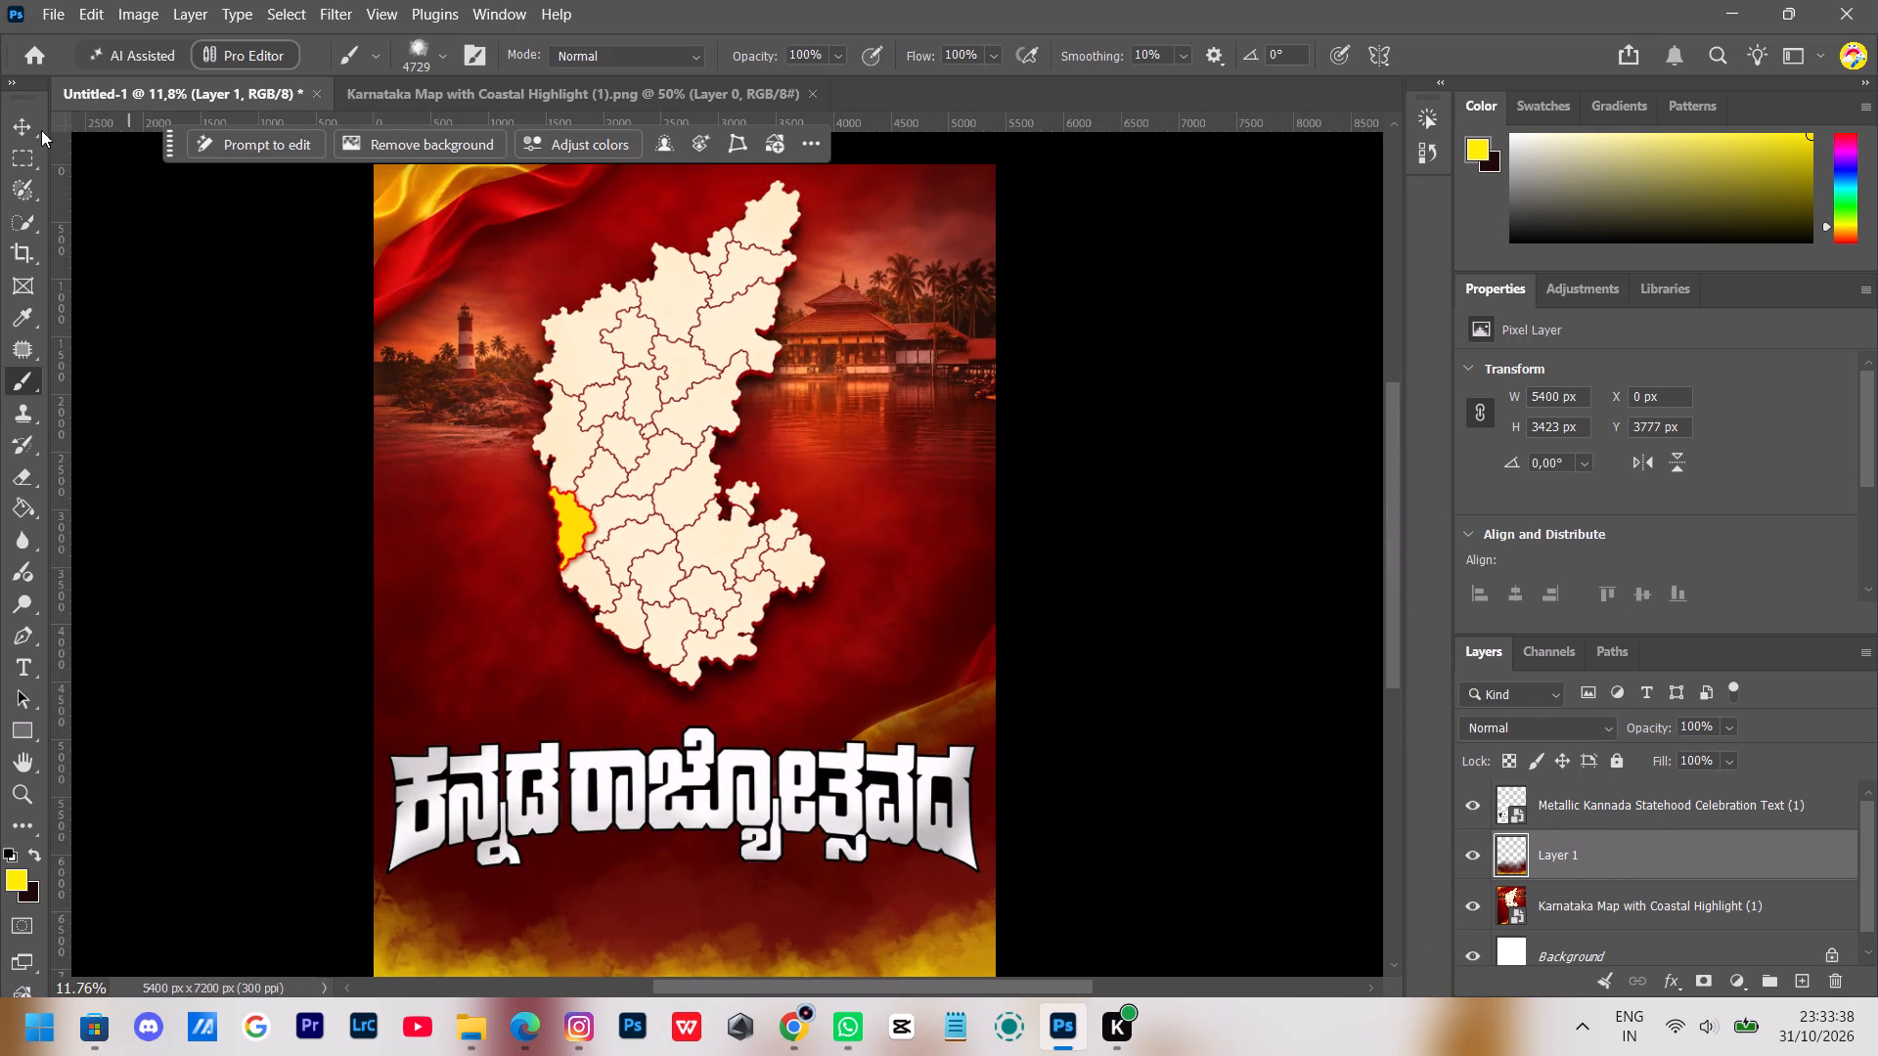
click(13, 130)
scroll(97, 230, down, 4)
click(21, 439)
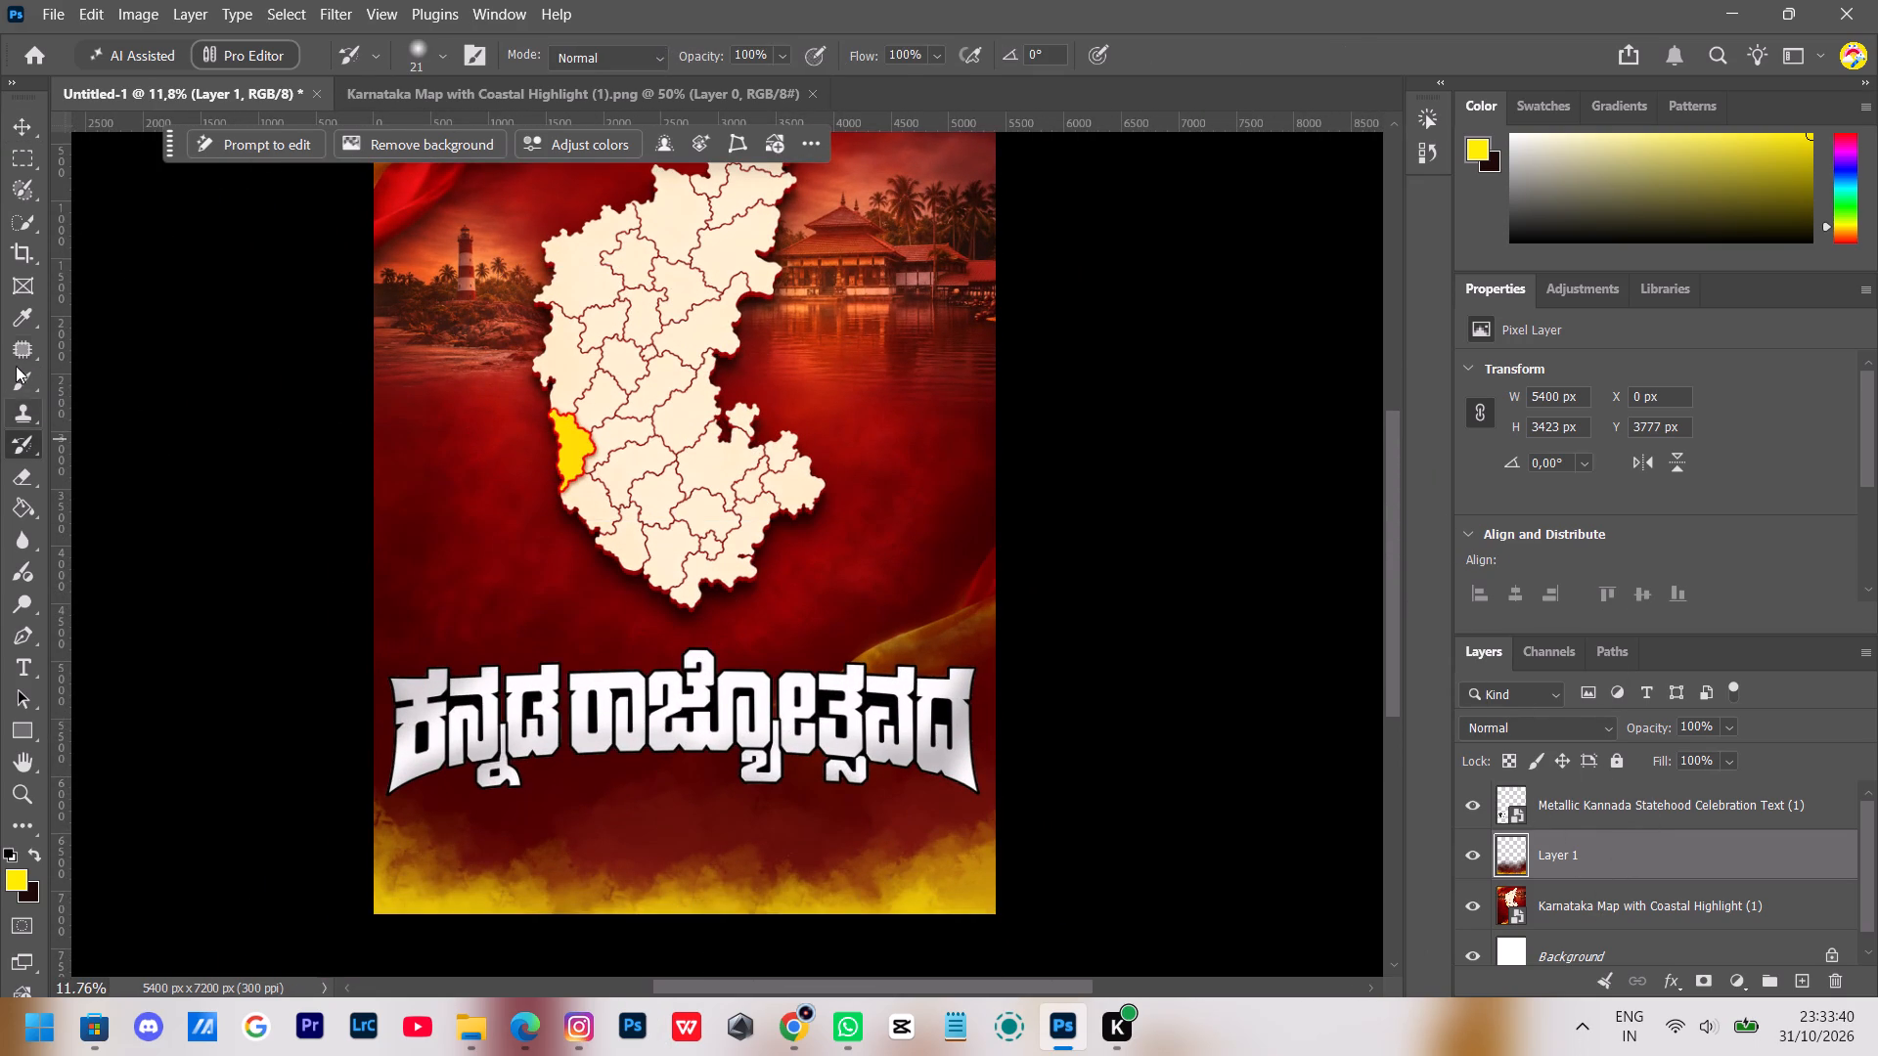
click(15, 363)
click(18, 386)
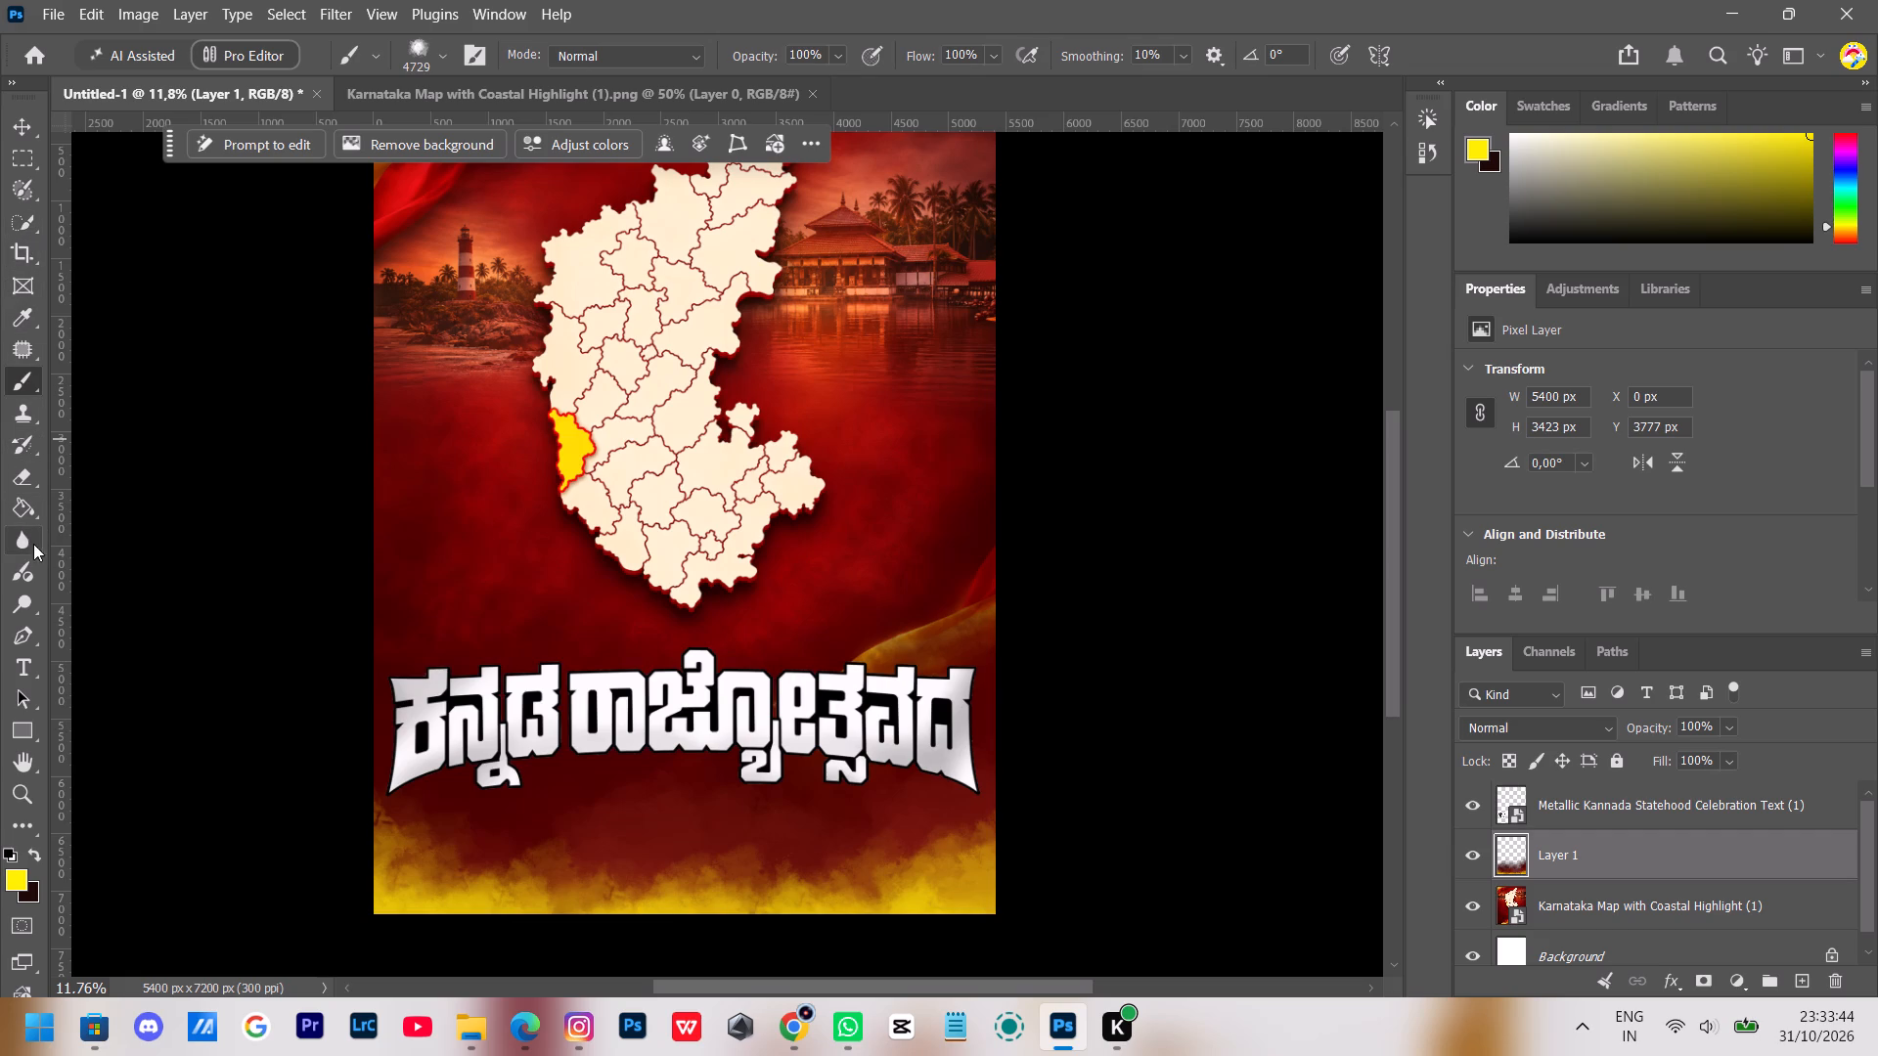
Add yellow 102 pt centred text below the Kannada lettering, converting "shubhashayagalu" to ಶುಭಾಶಯಯಗಳು with Kannada phonetic input.
click(28, 665)
scroll(328, 636, down, 6)
alt+scroll(843, 677, up, 6)
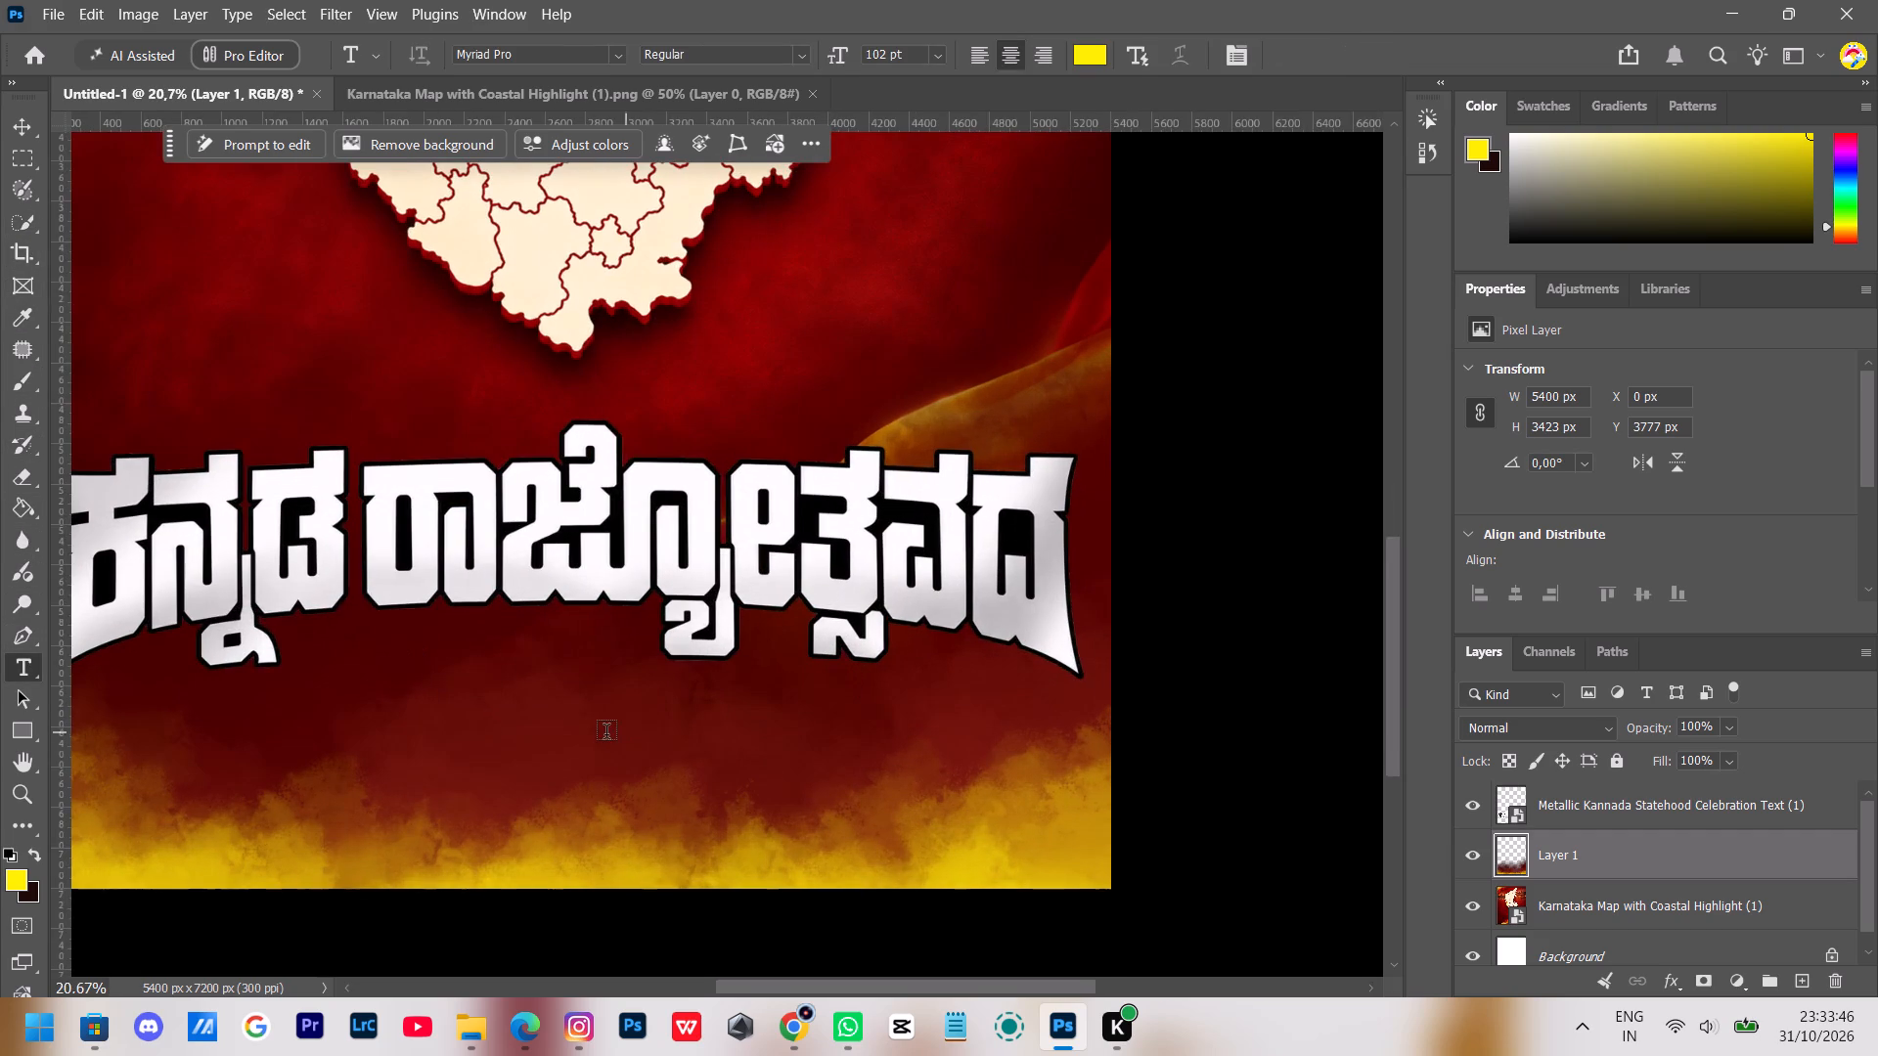
click(606, 734)
key(s)
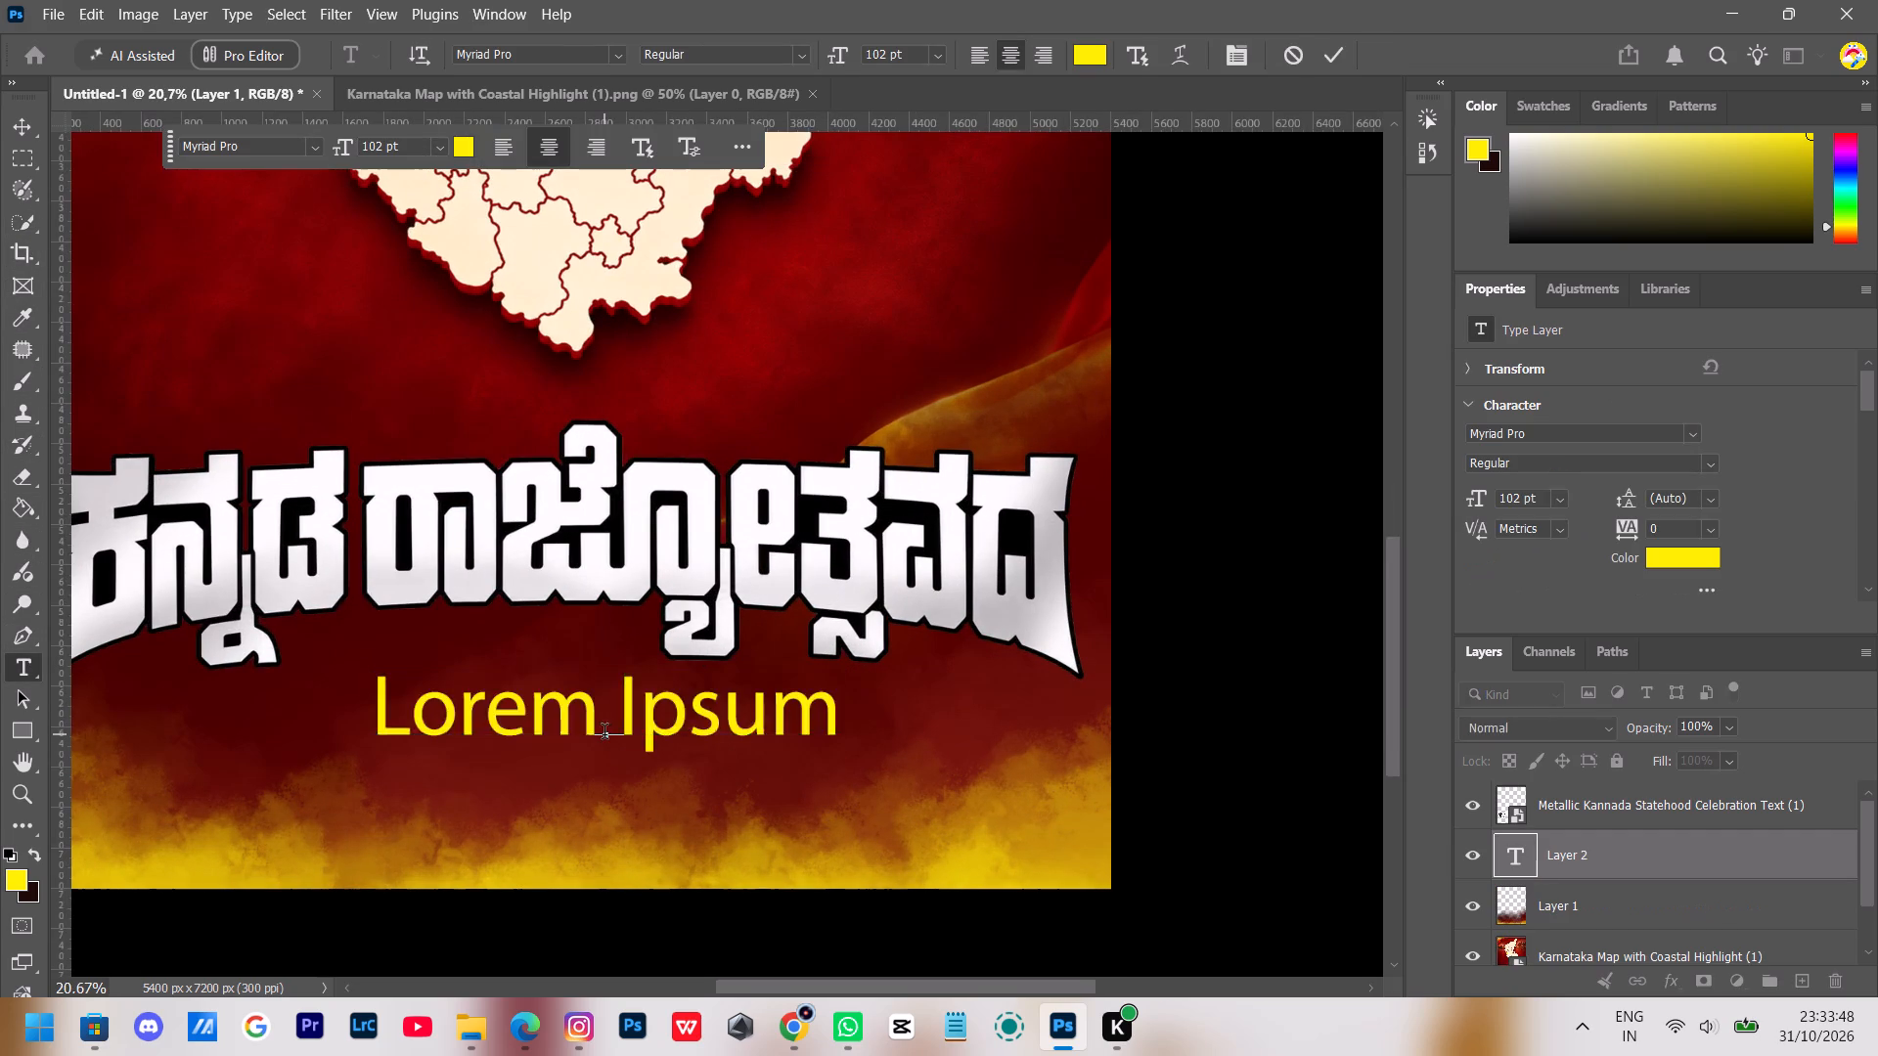
key(BackSpace)
key(s)
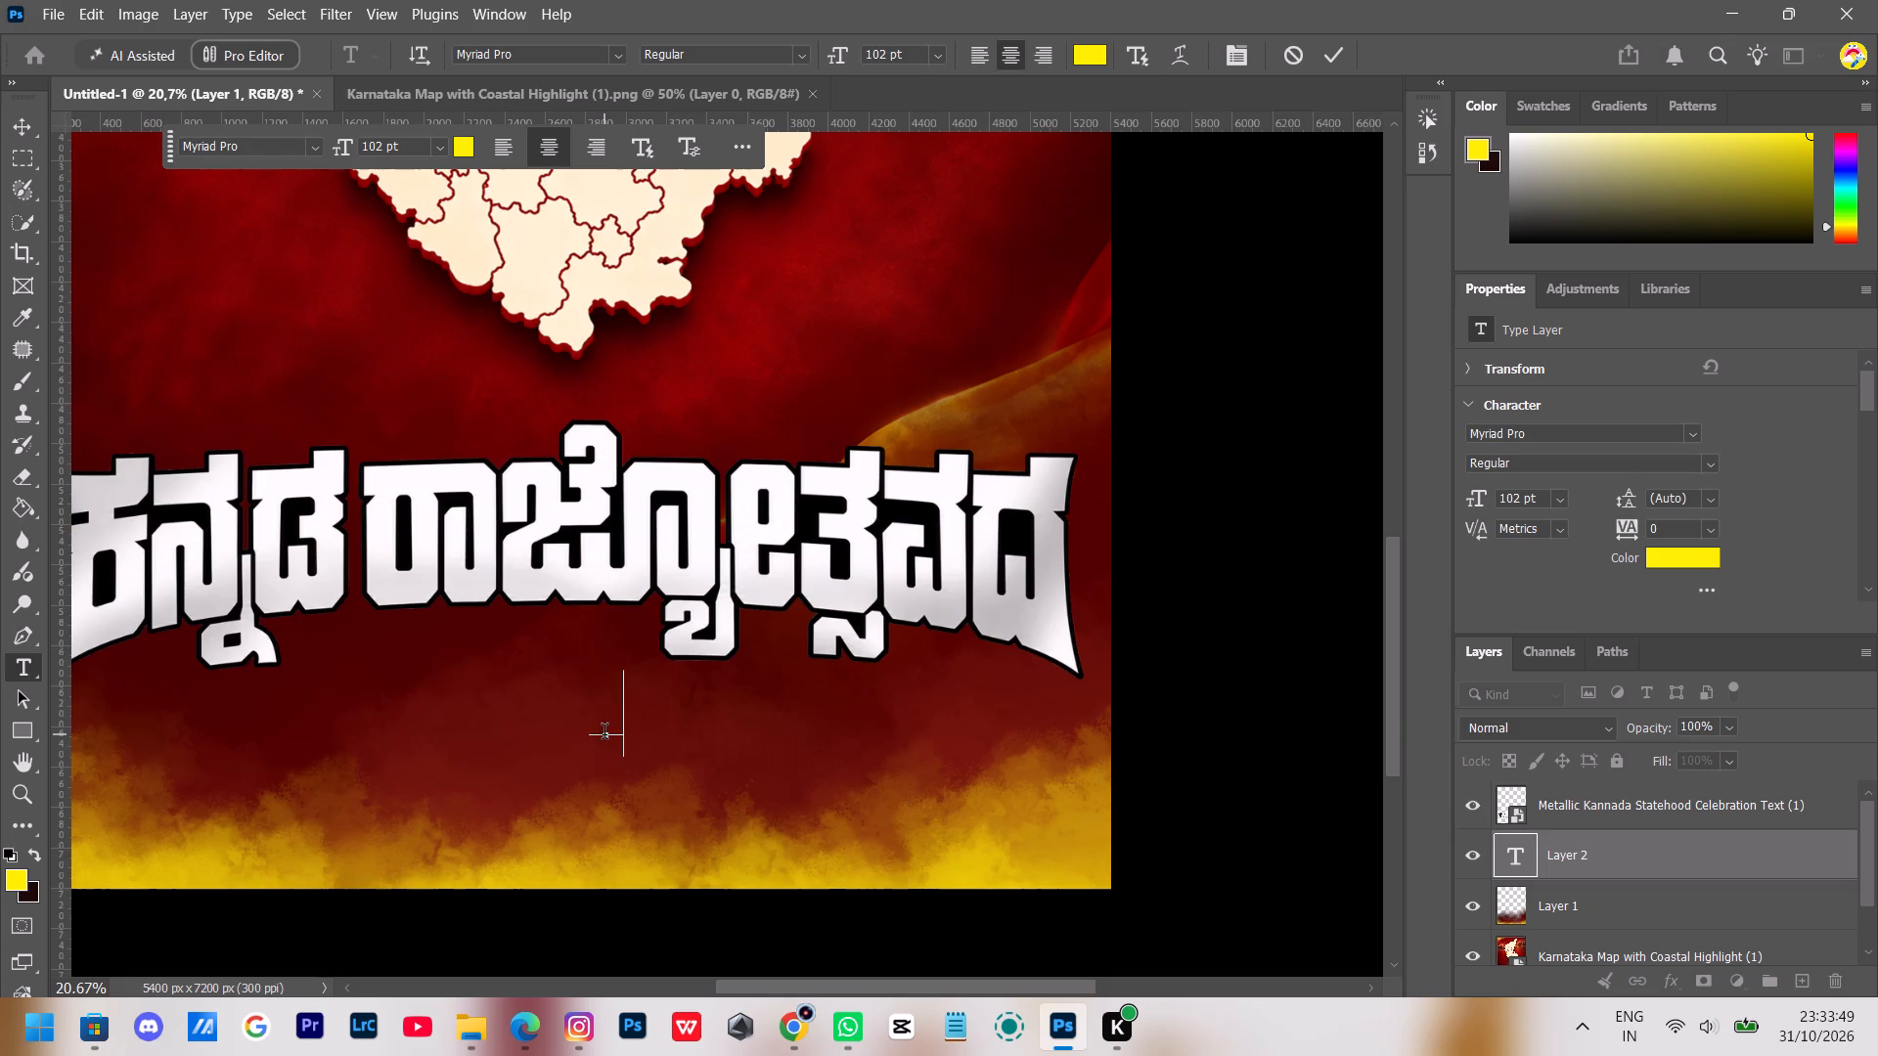
key(BackSpace)
key(BackSpace)
text(shub)
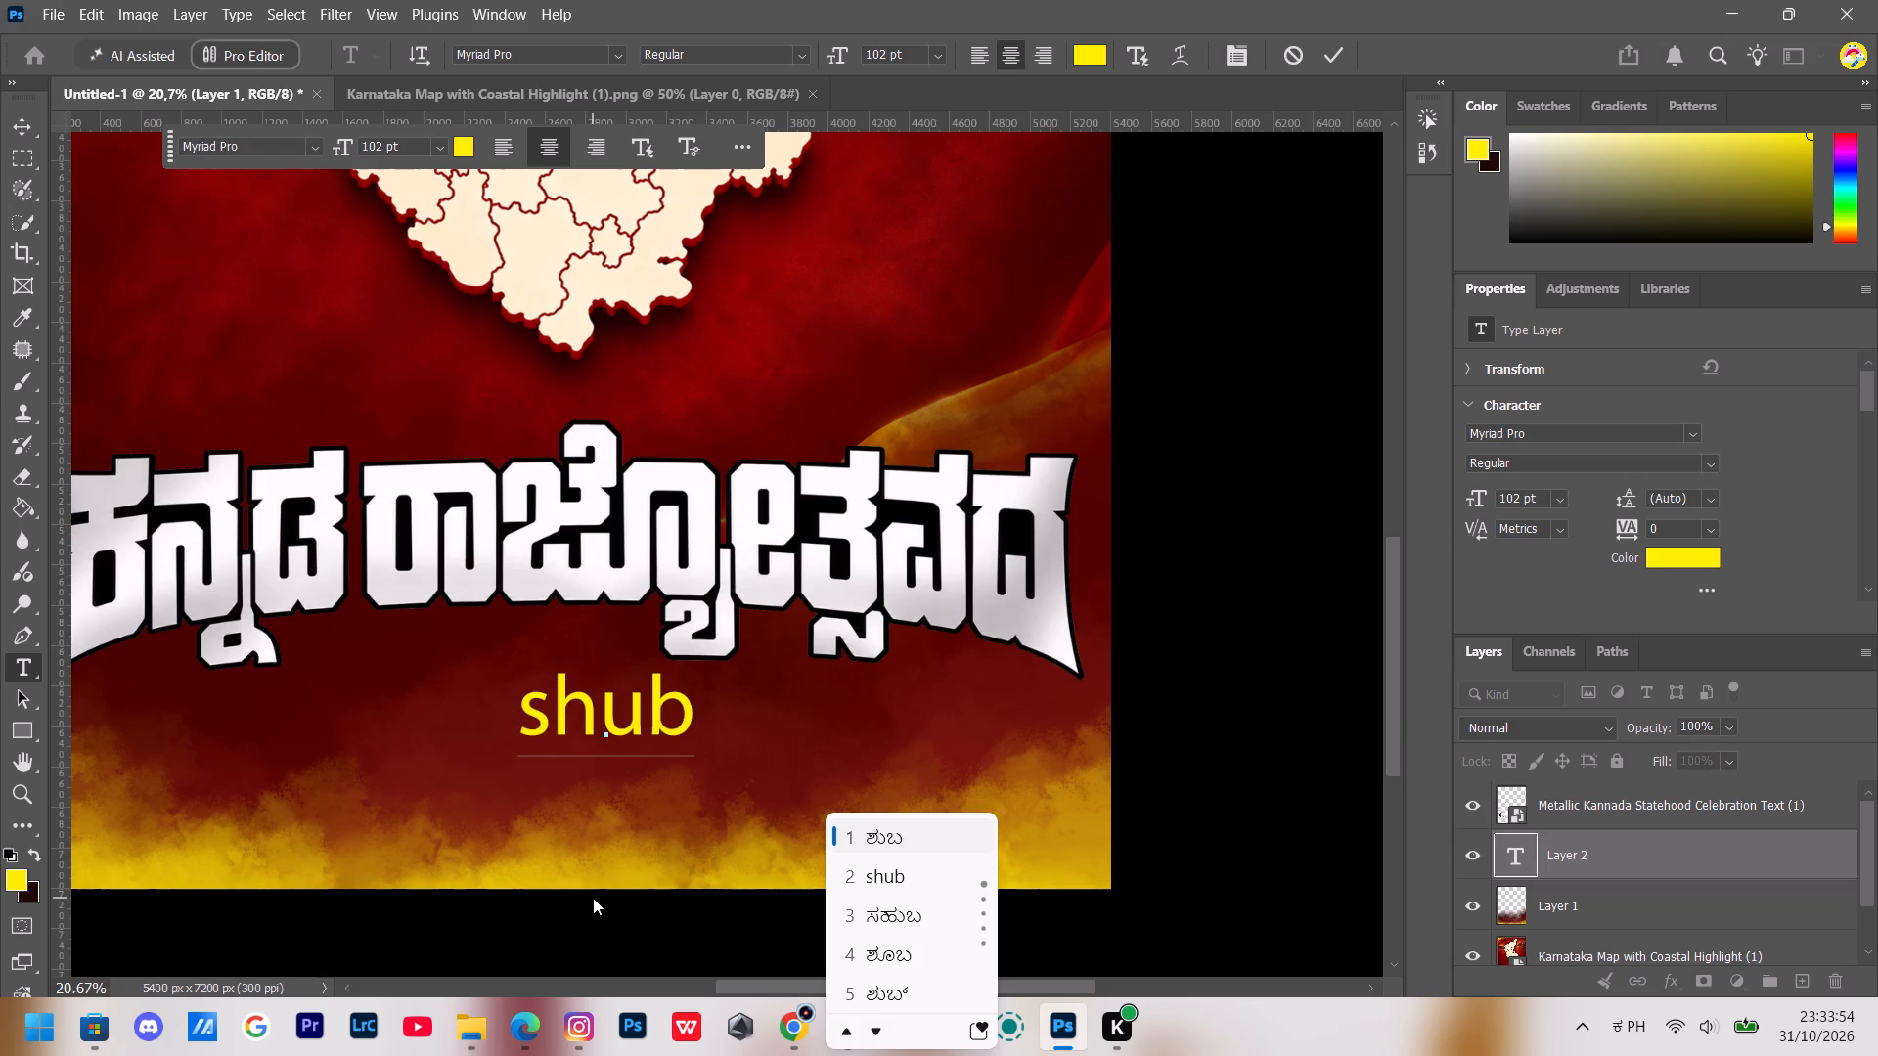
text(har)
key(BackSpace)
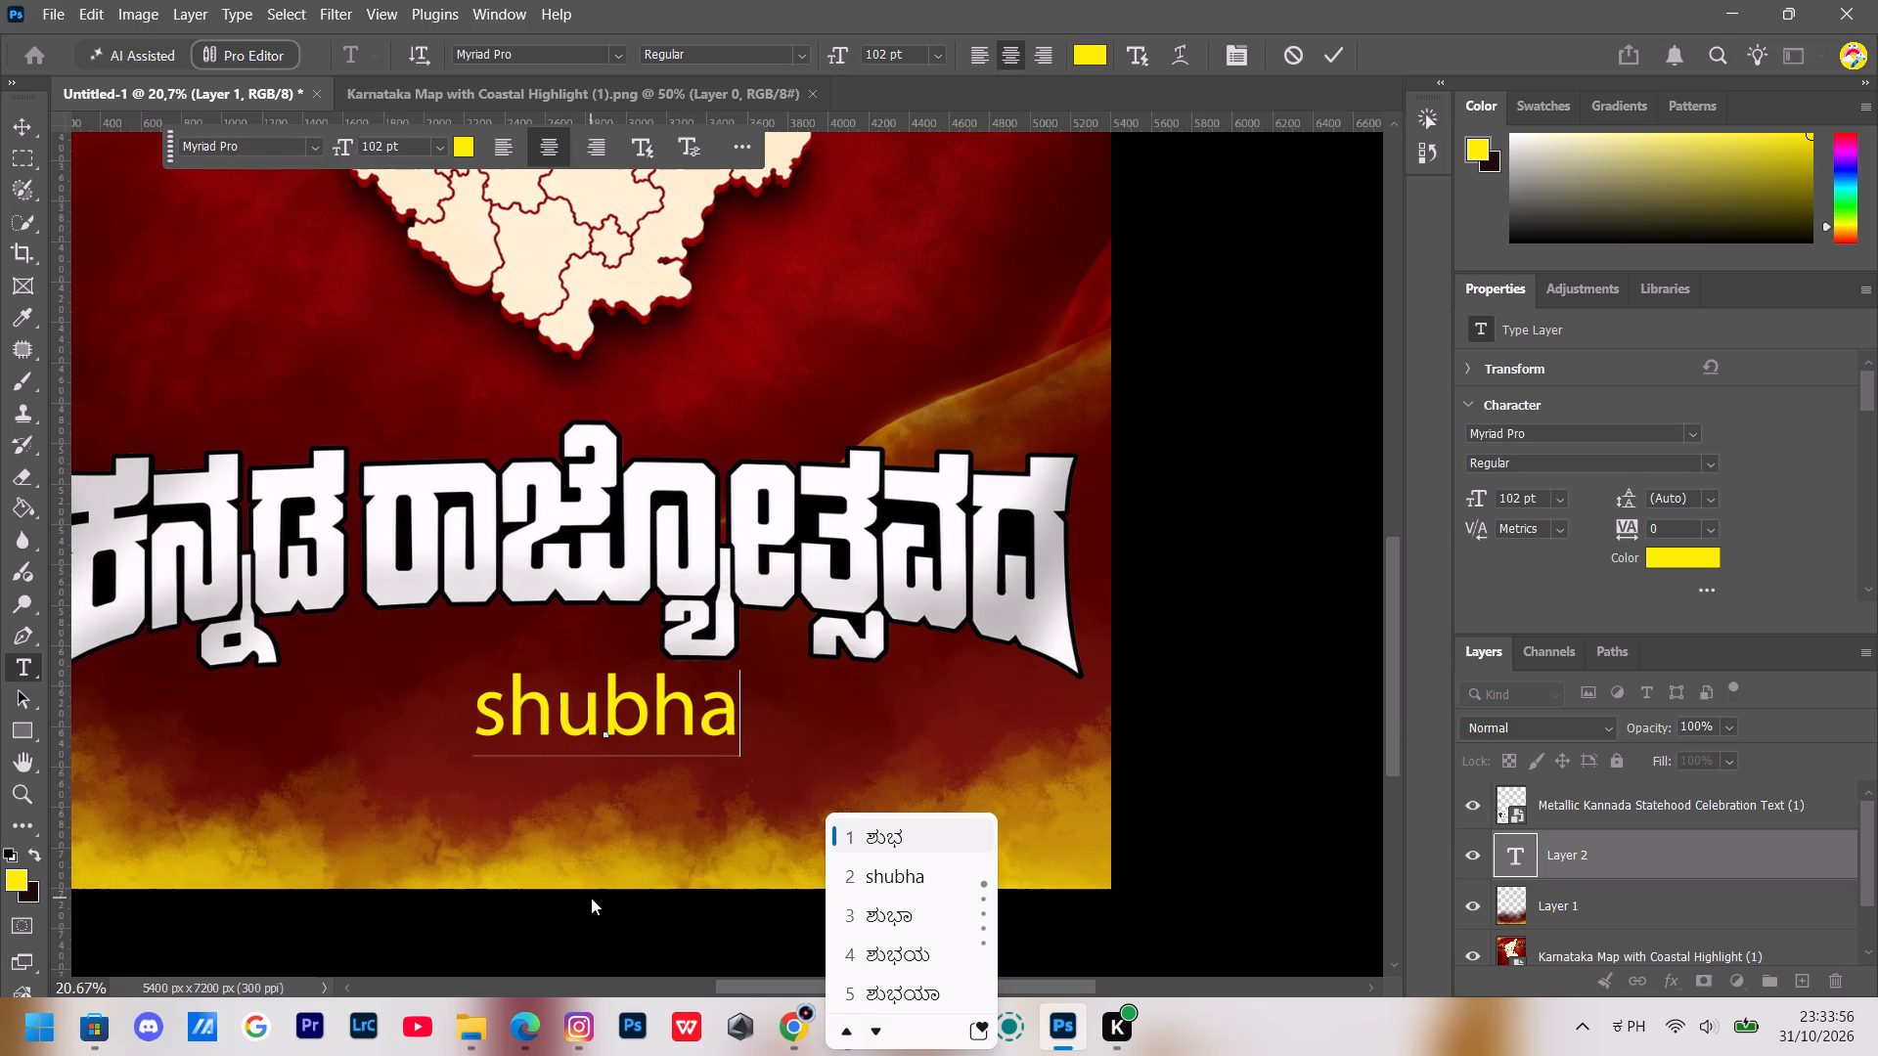
text(shat)
key(BackSpace)
text(yagalu)
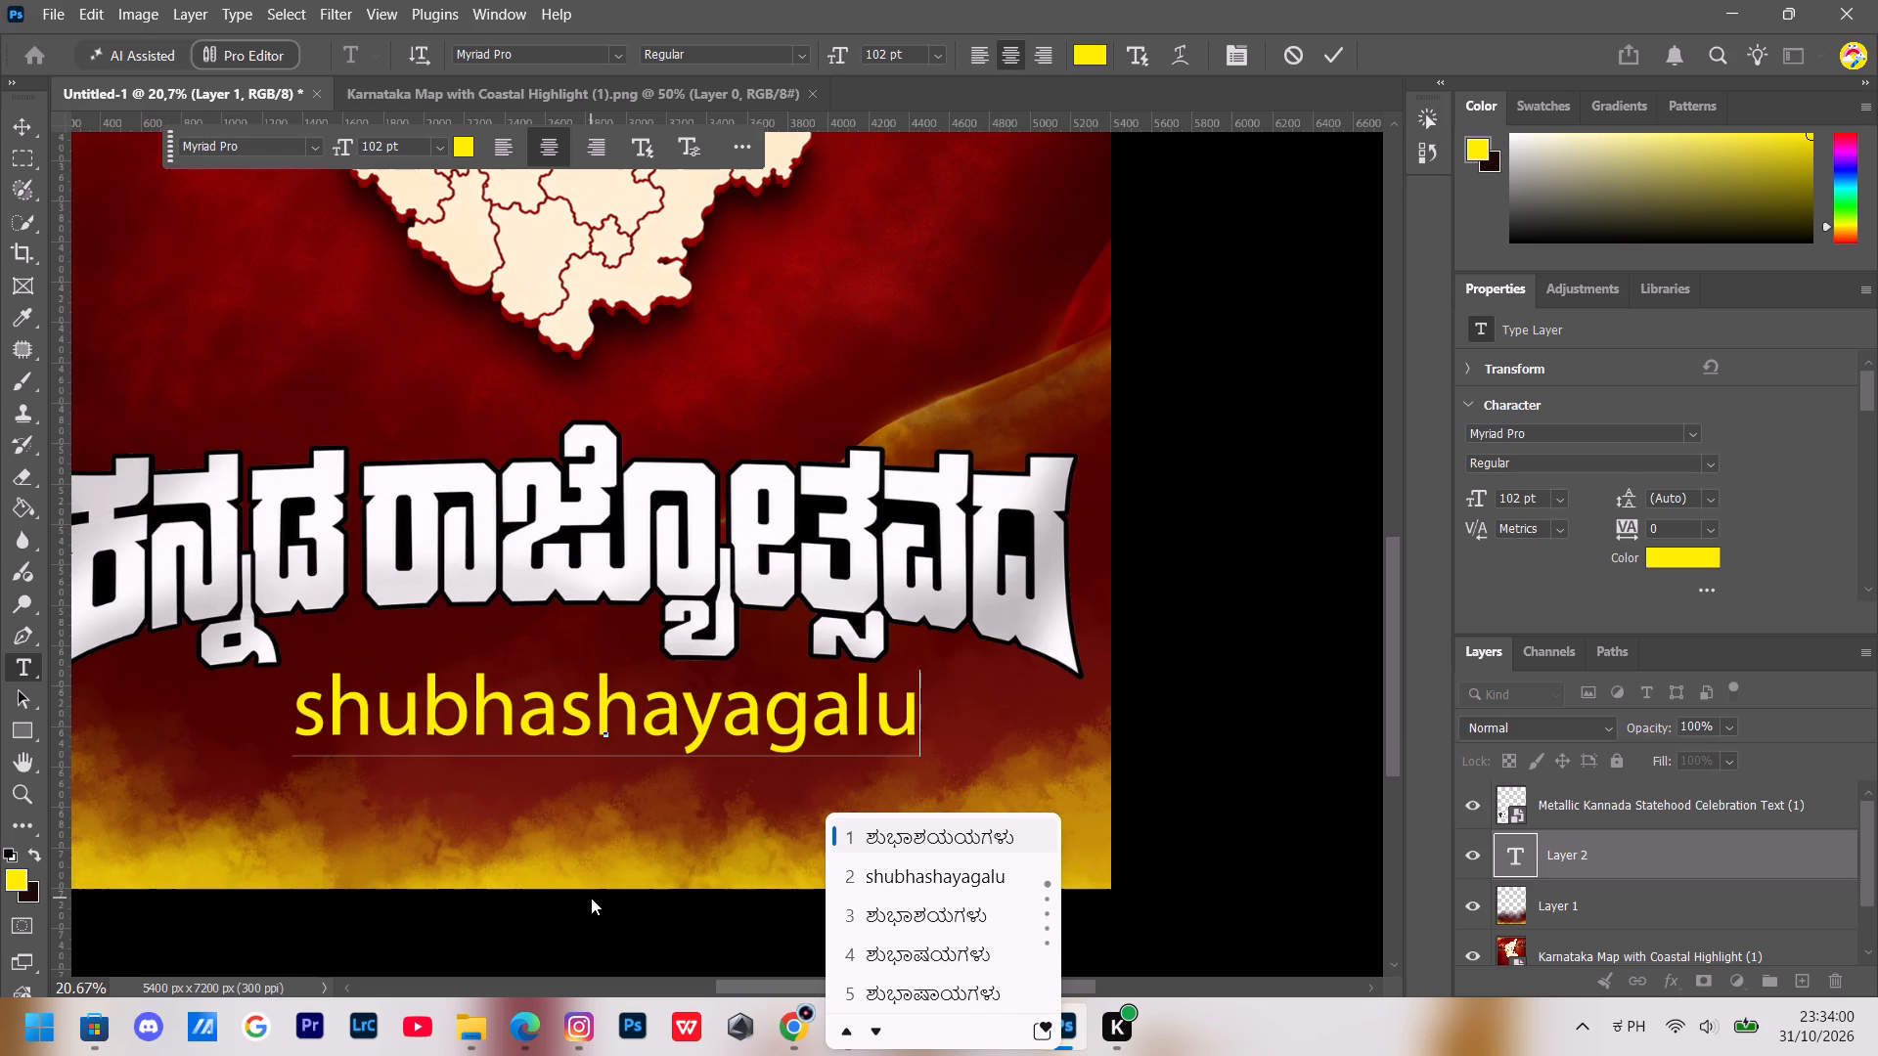
key(BackSpace)
key(BackSpace)
key(BackSpace)
key(BackSpace)
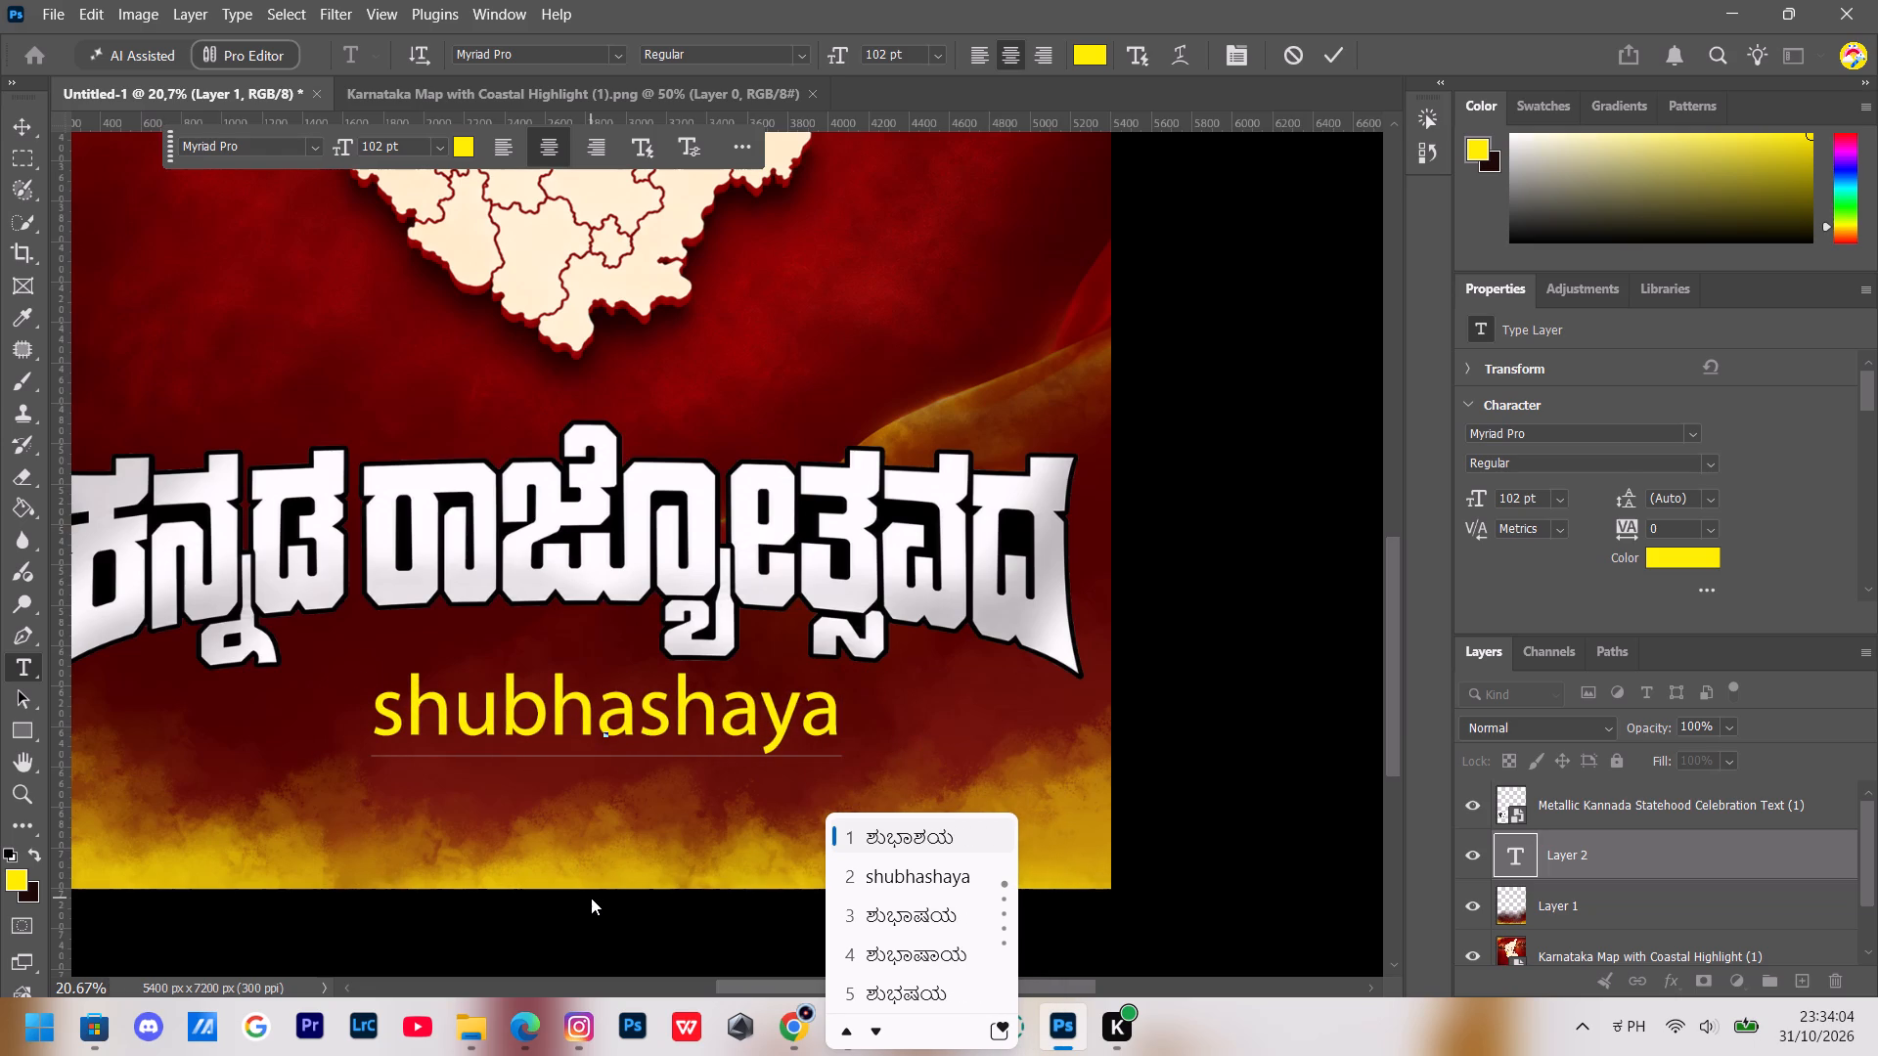
text(galu)
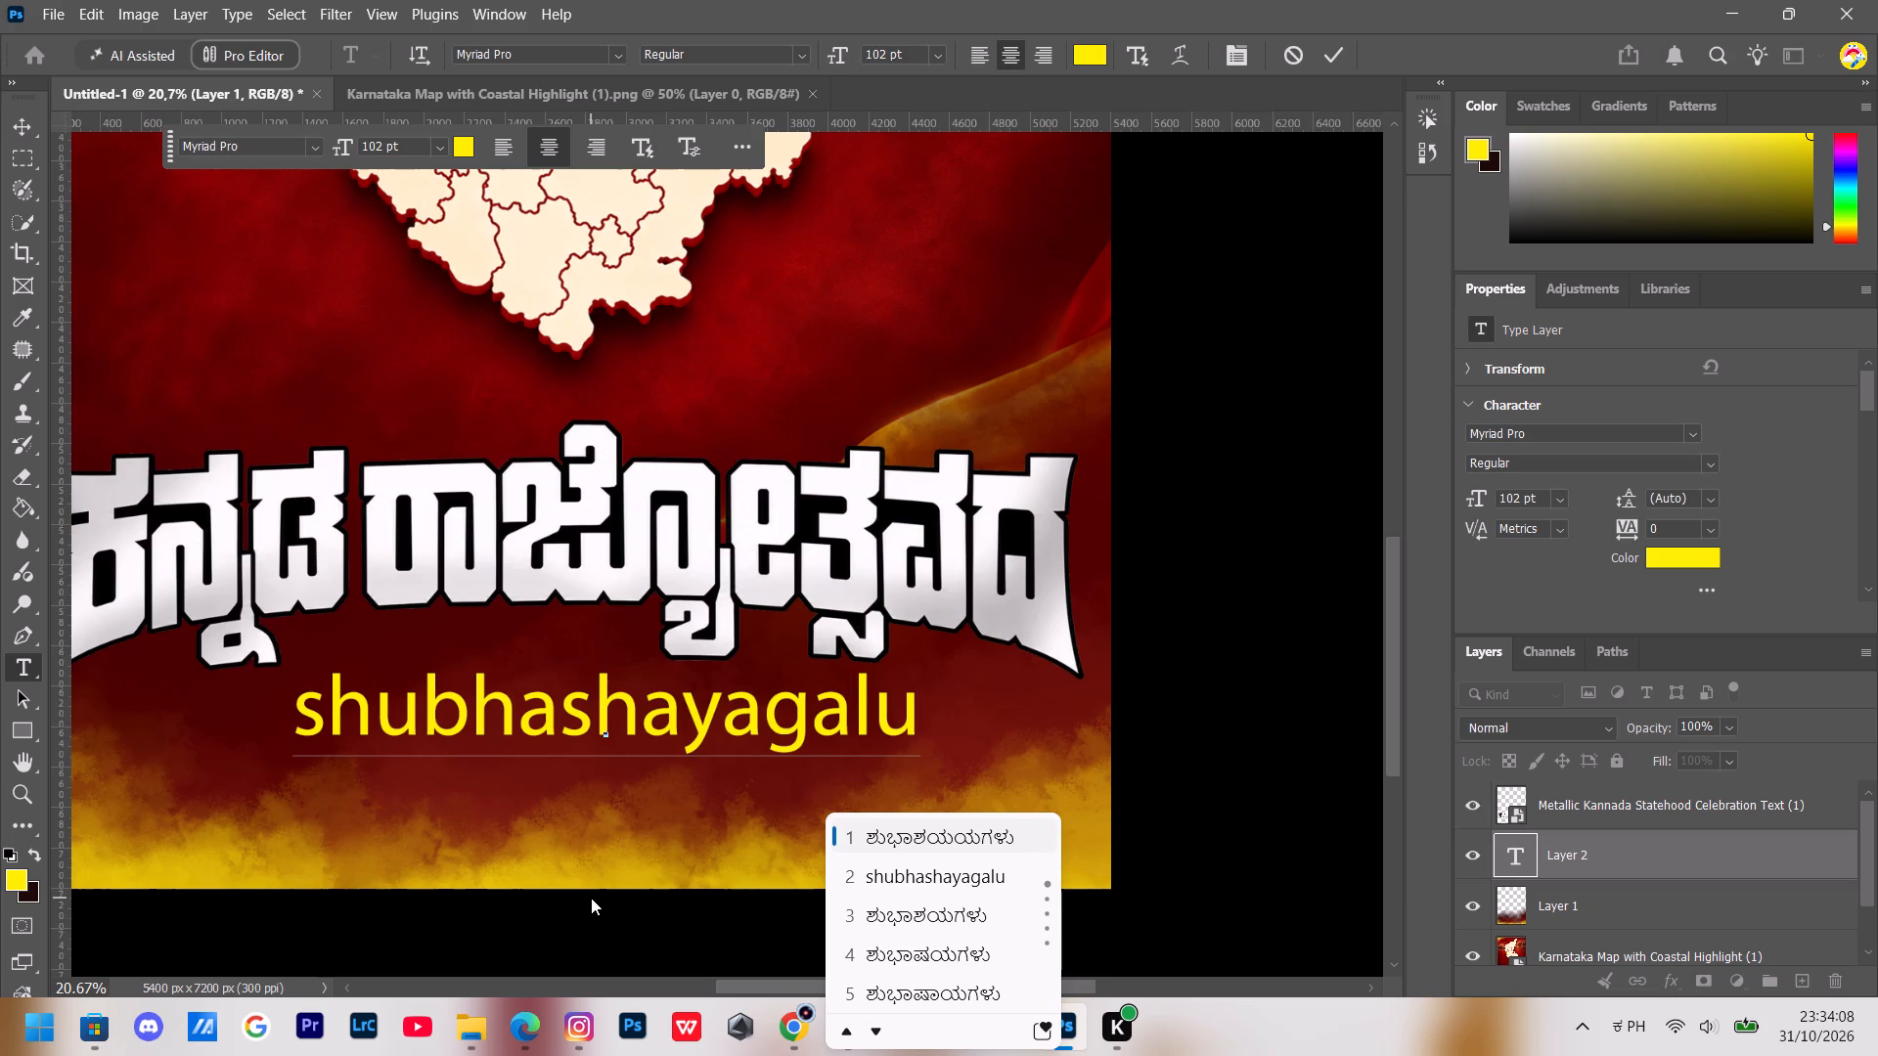
key(space)
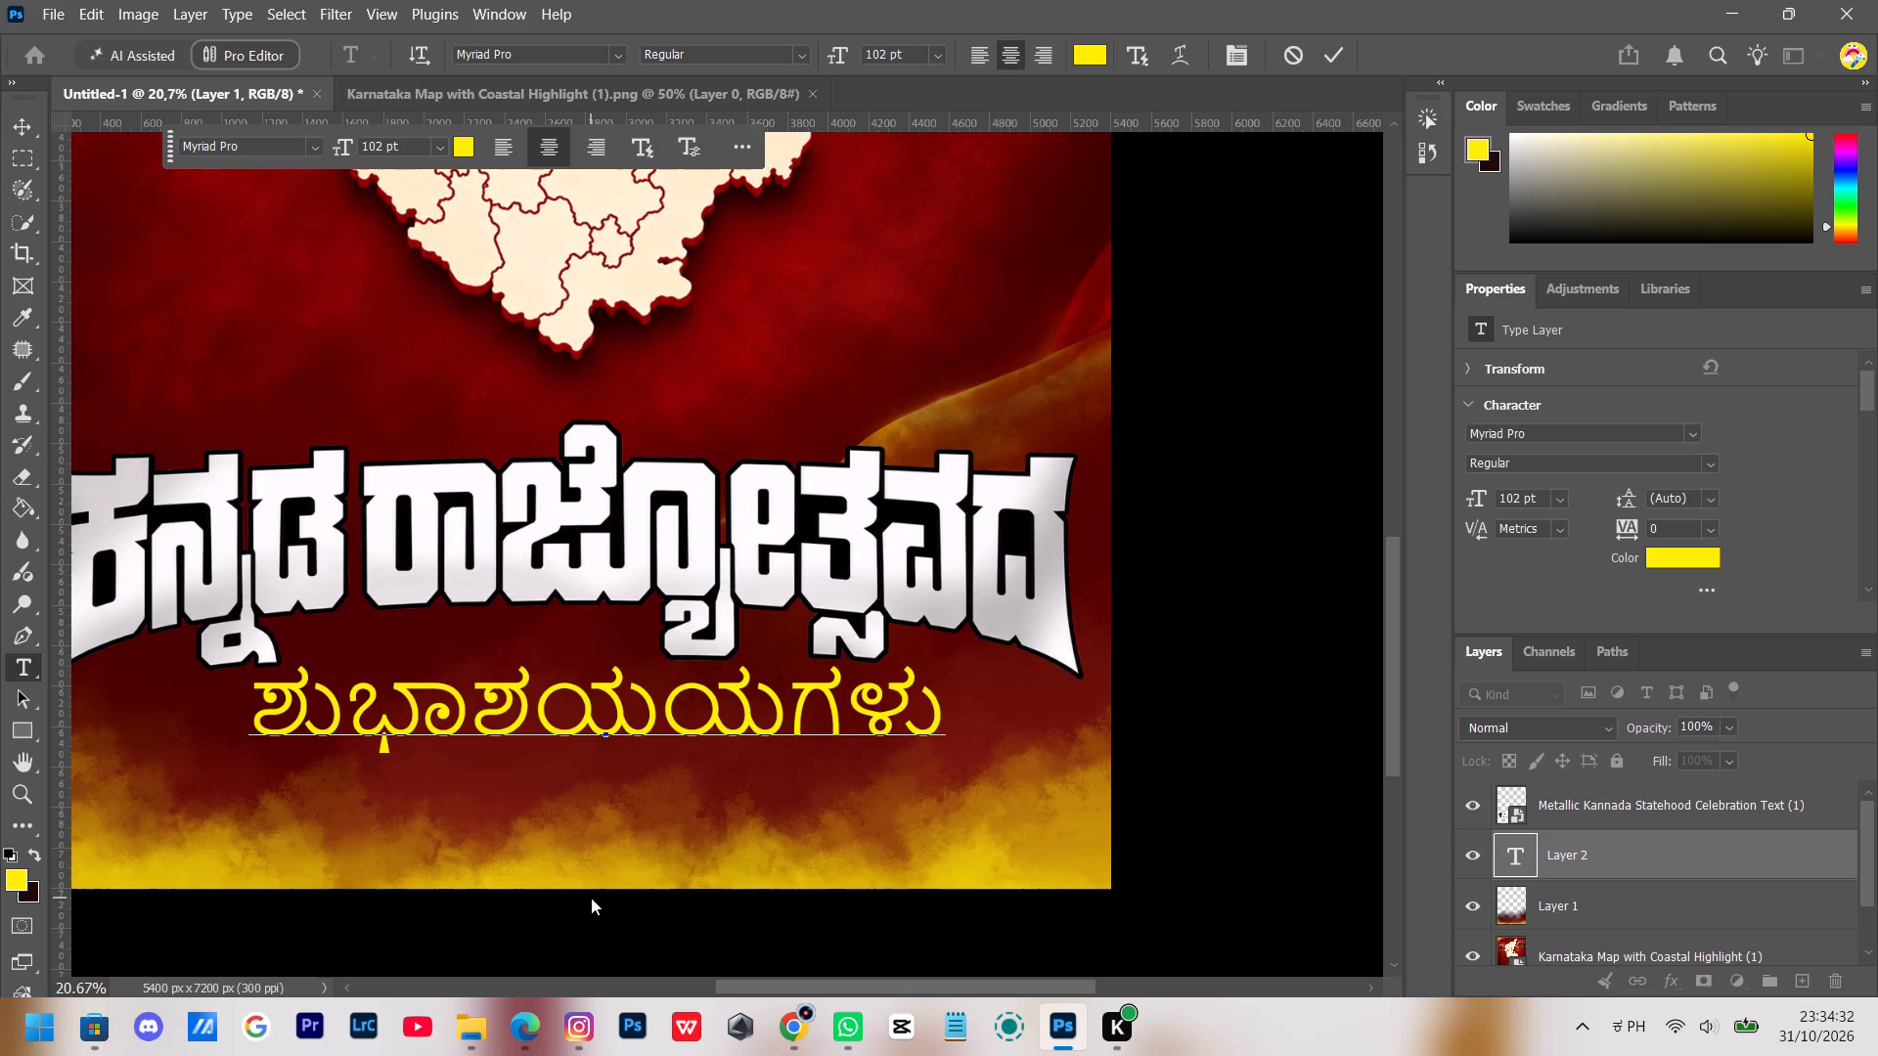
Delete the extra ಯ before ಗಳು so the new text reads ಶುಭಾಶಯಗಳು.
click(704, 706)
click(792, 733)
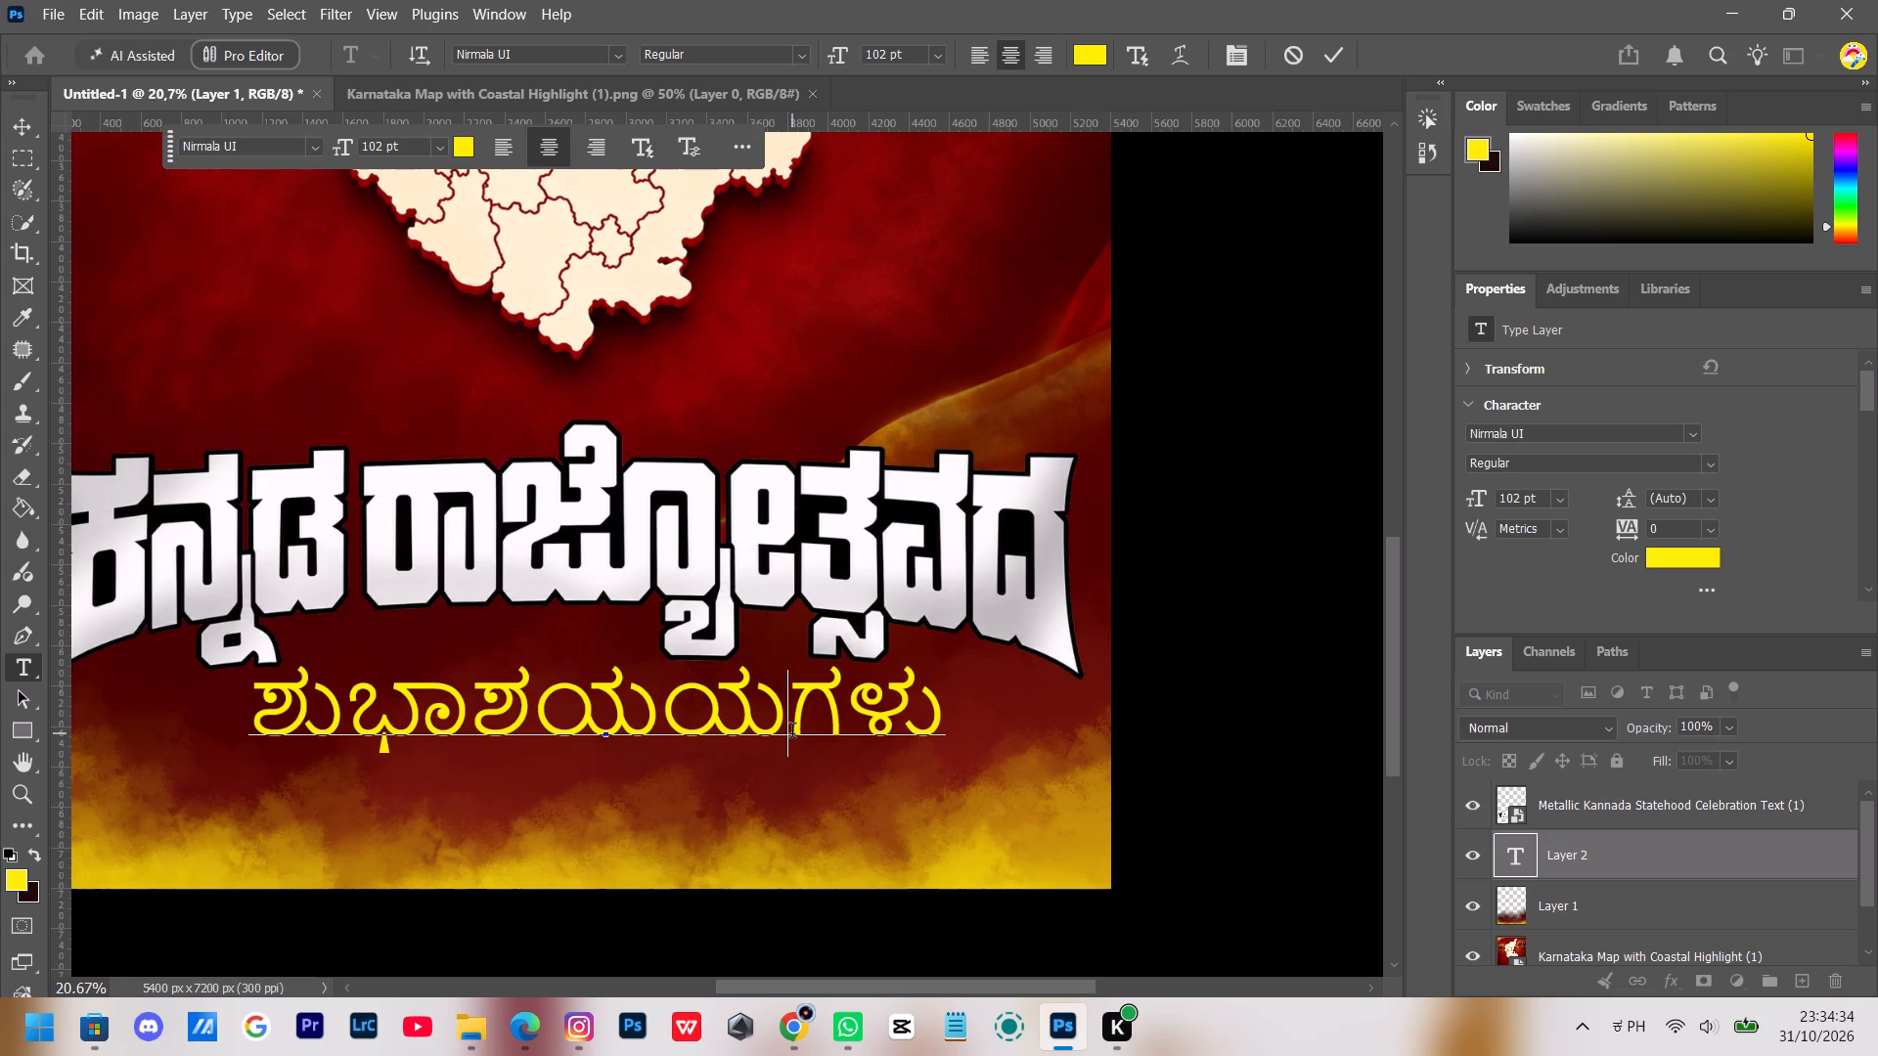
key(BackSpace)
Preview the Kannada-script fonts, such as the NudiUni, BRHKan and Akhand Kannada families, on the whole ಶುಭಾಶಯಗಳು greeting text.
drag(891, 703, 594, 727)
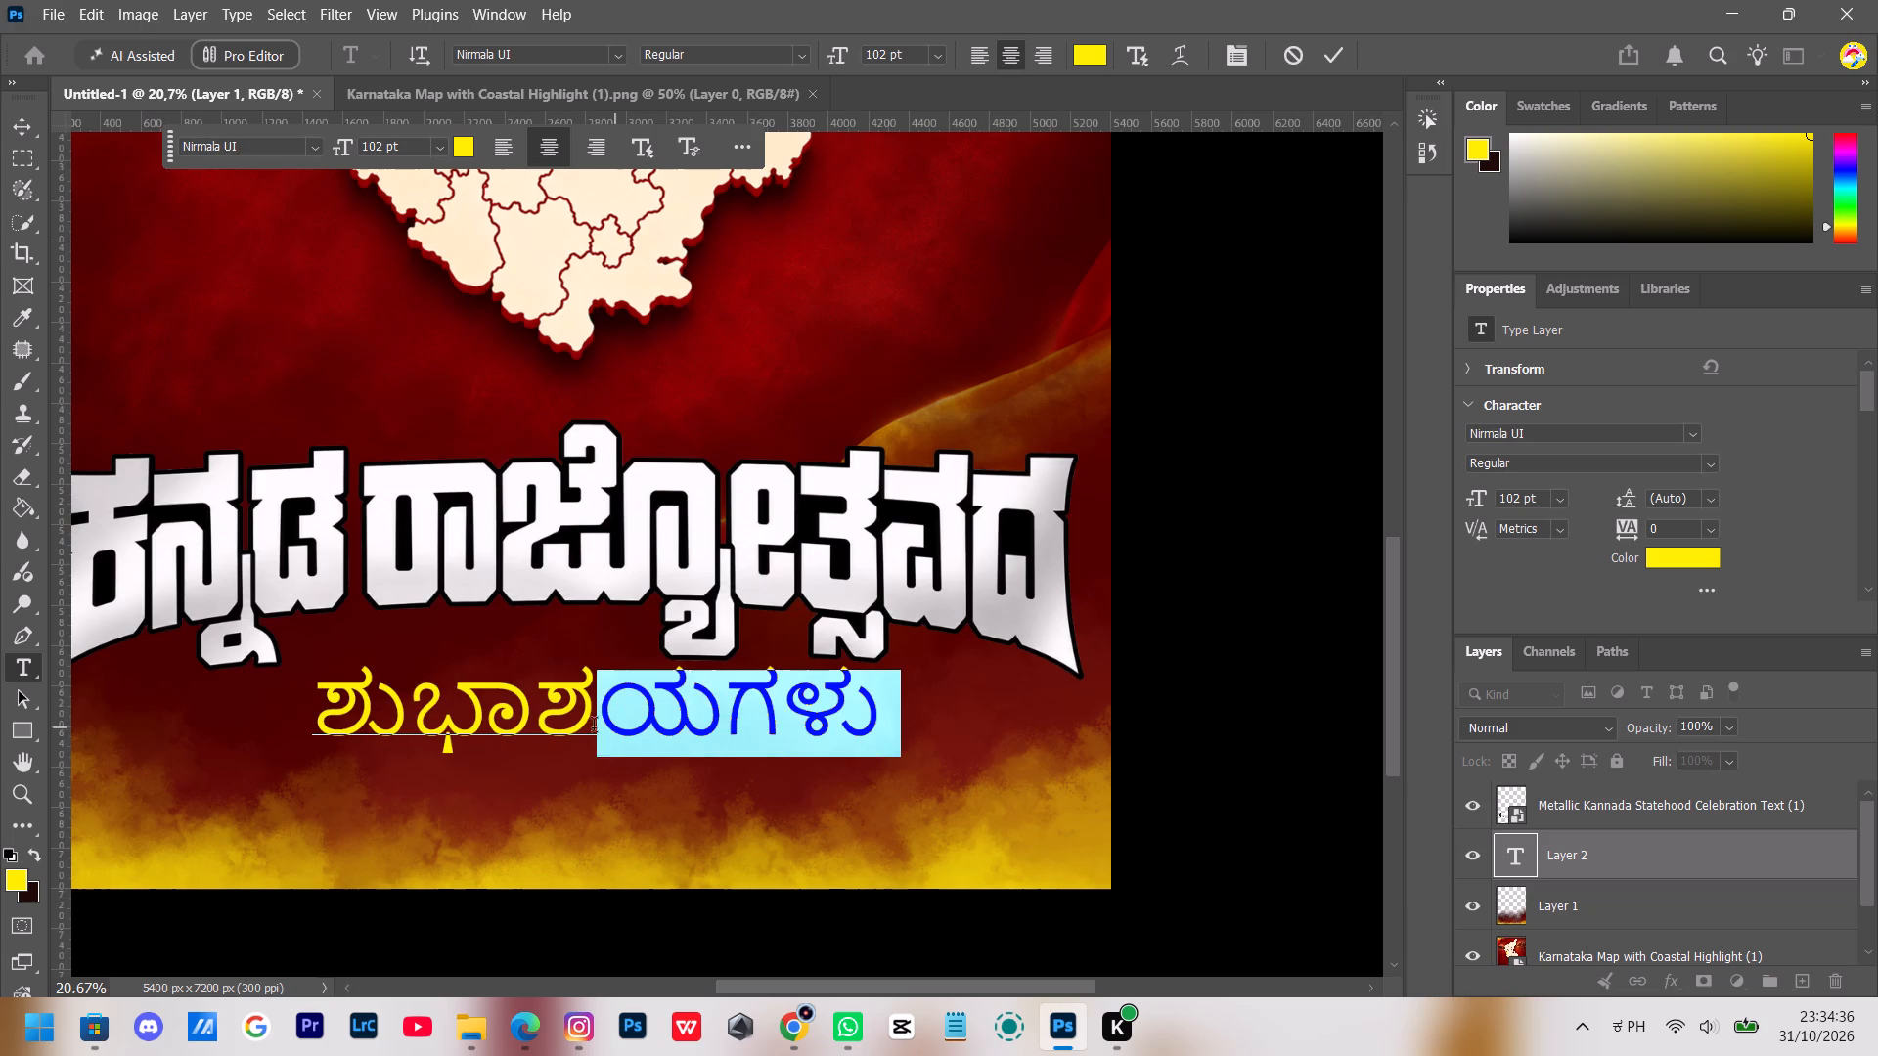
drag(594, 727, 238, 684)
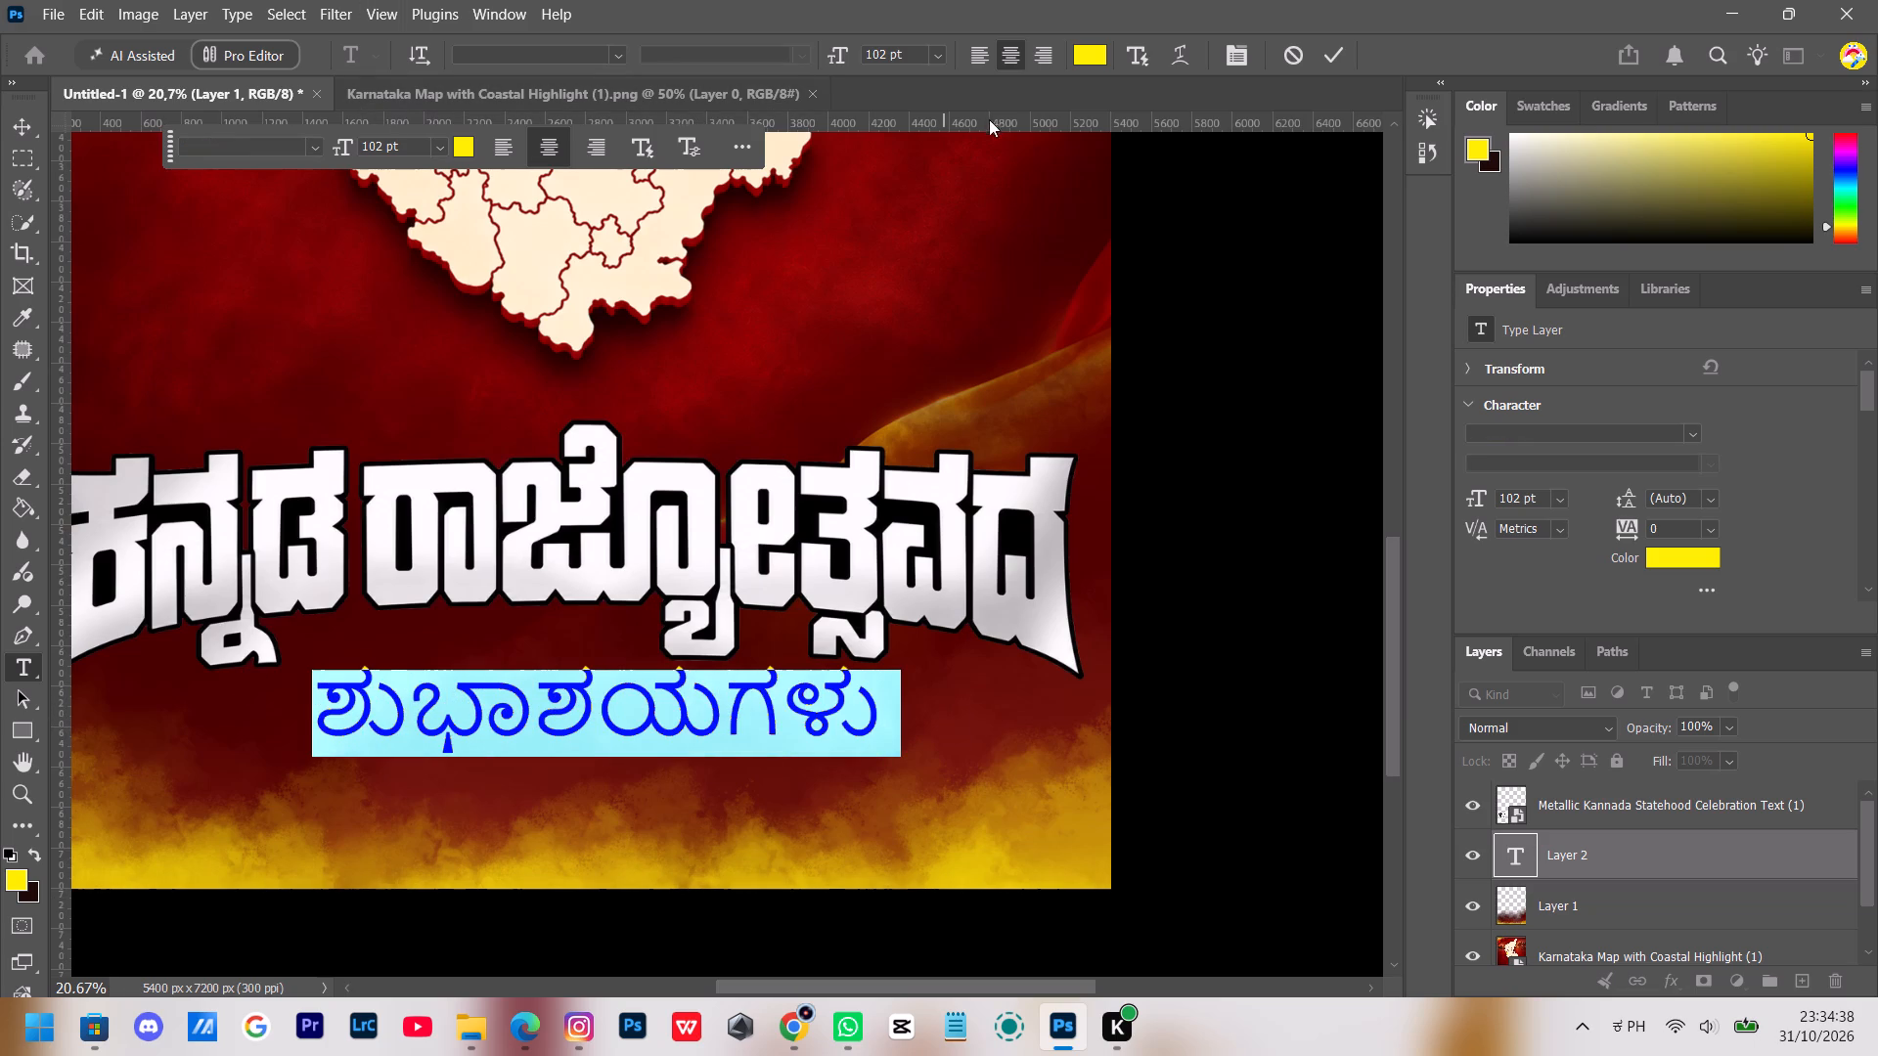
click(1697, 430)
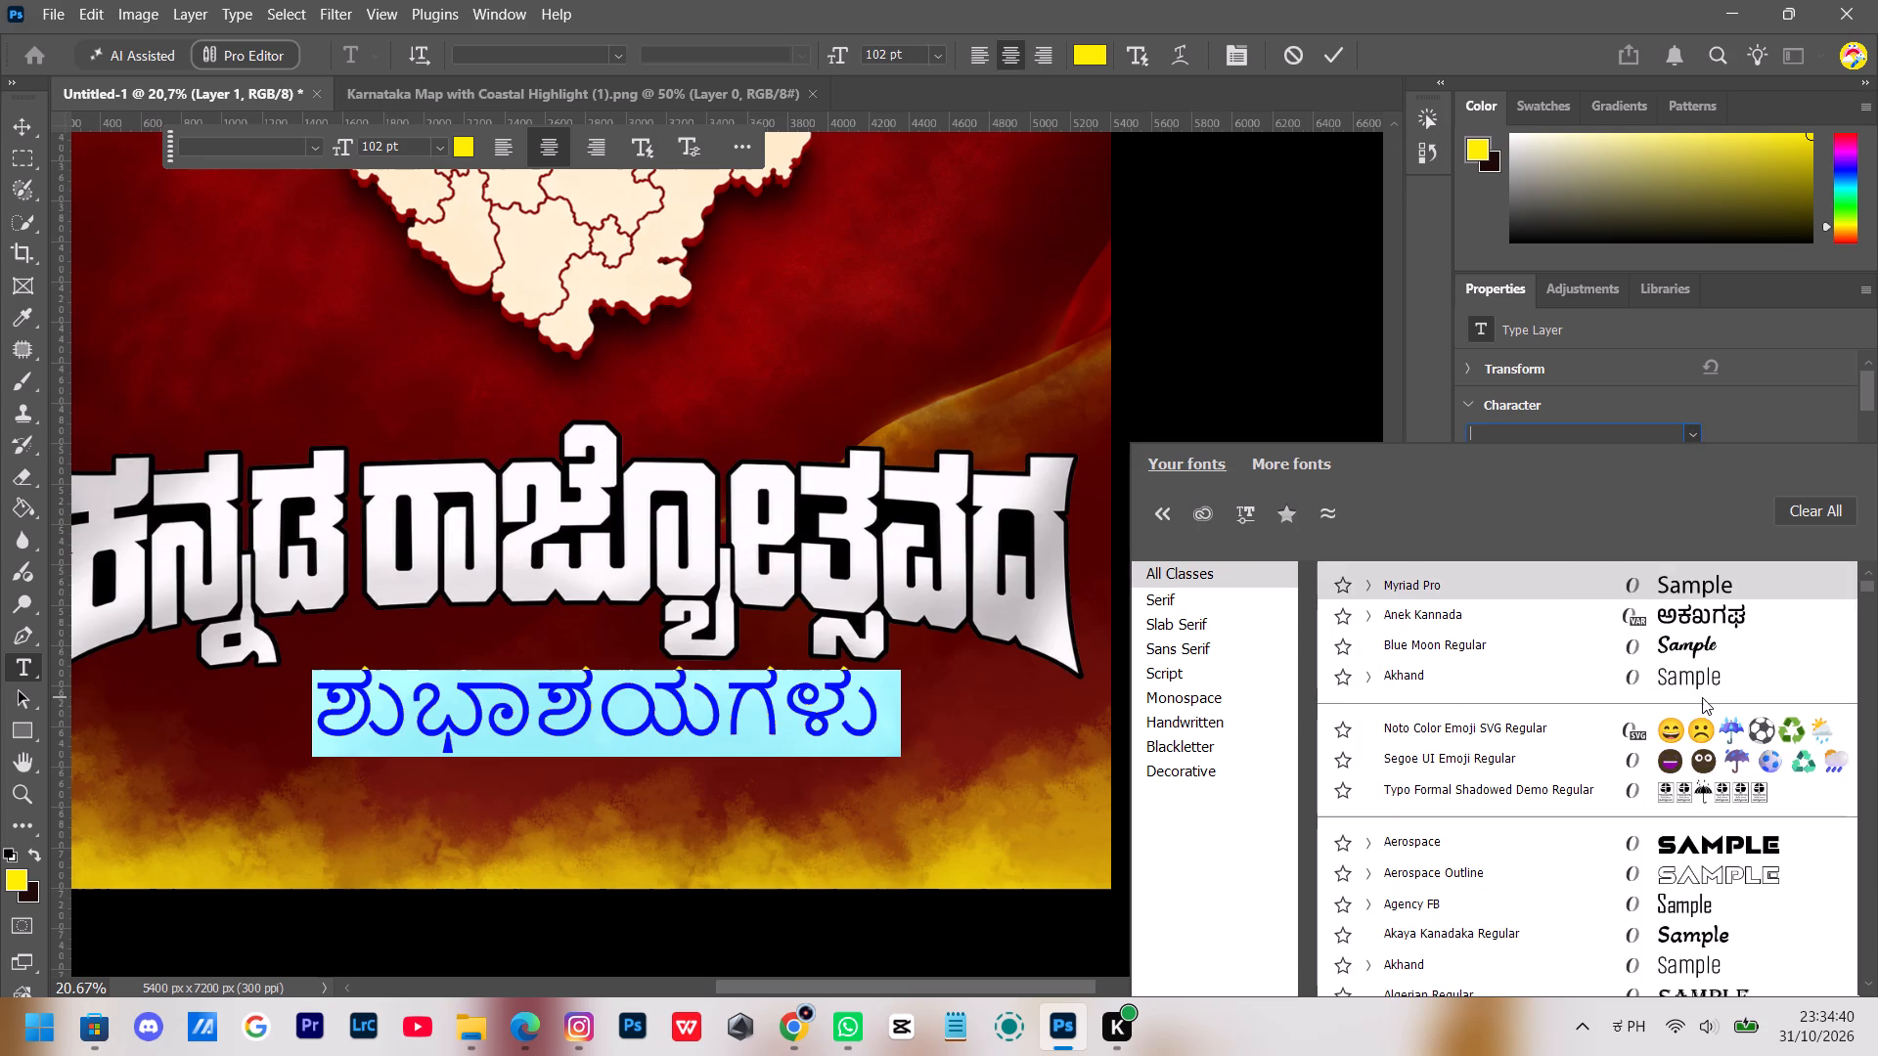
scroll(1726, 690, down, 5)
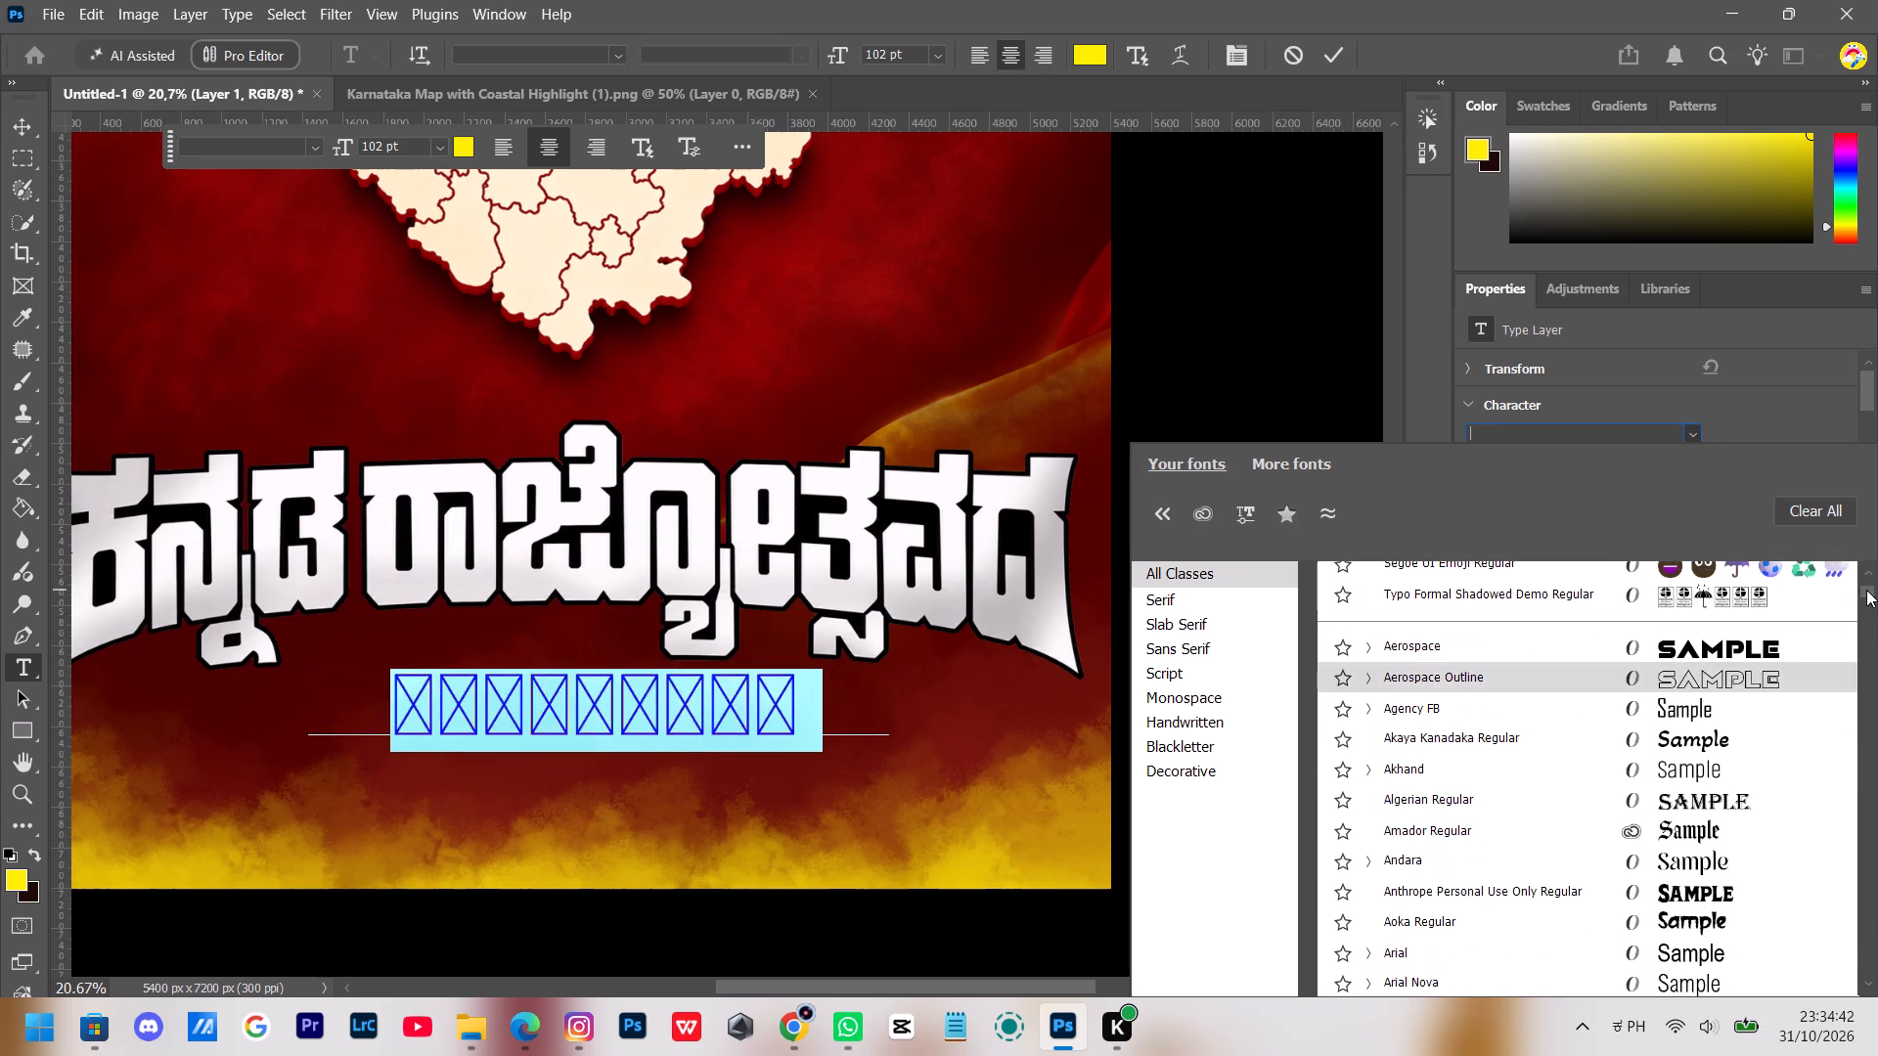
drag(1866, 590, 1877, 1049)
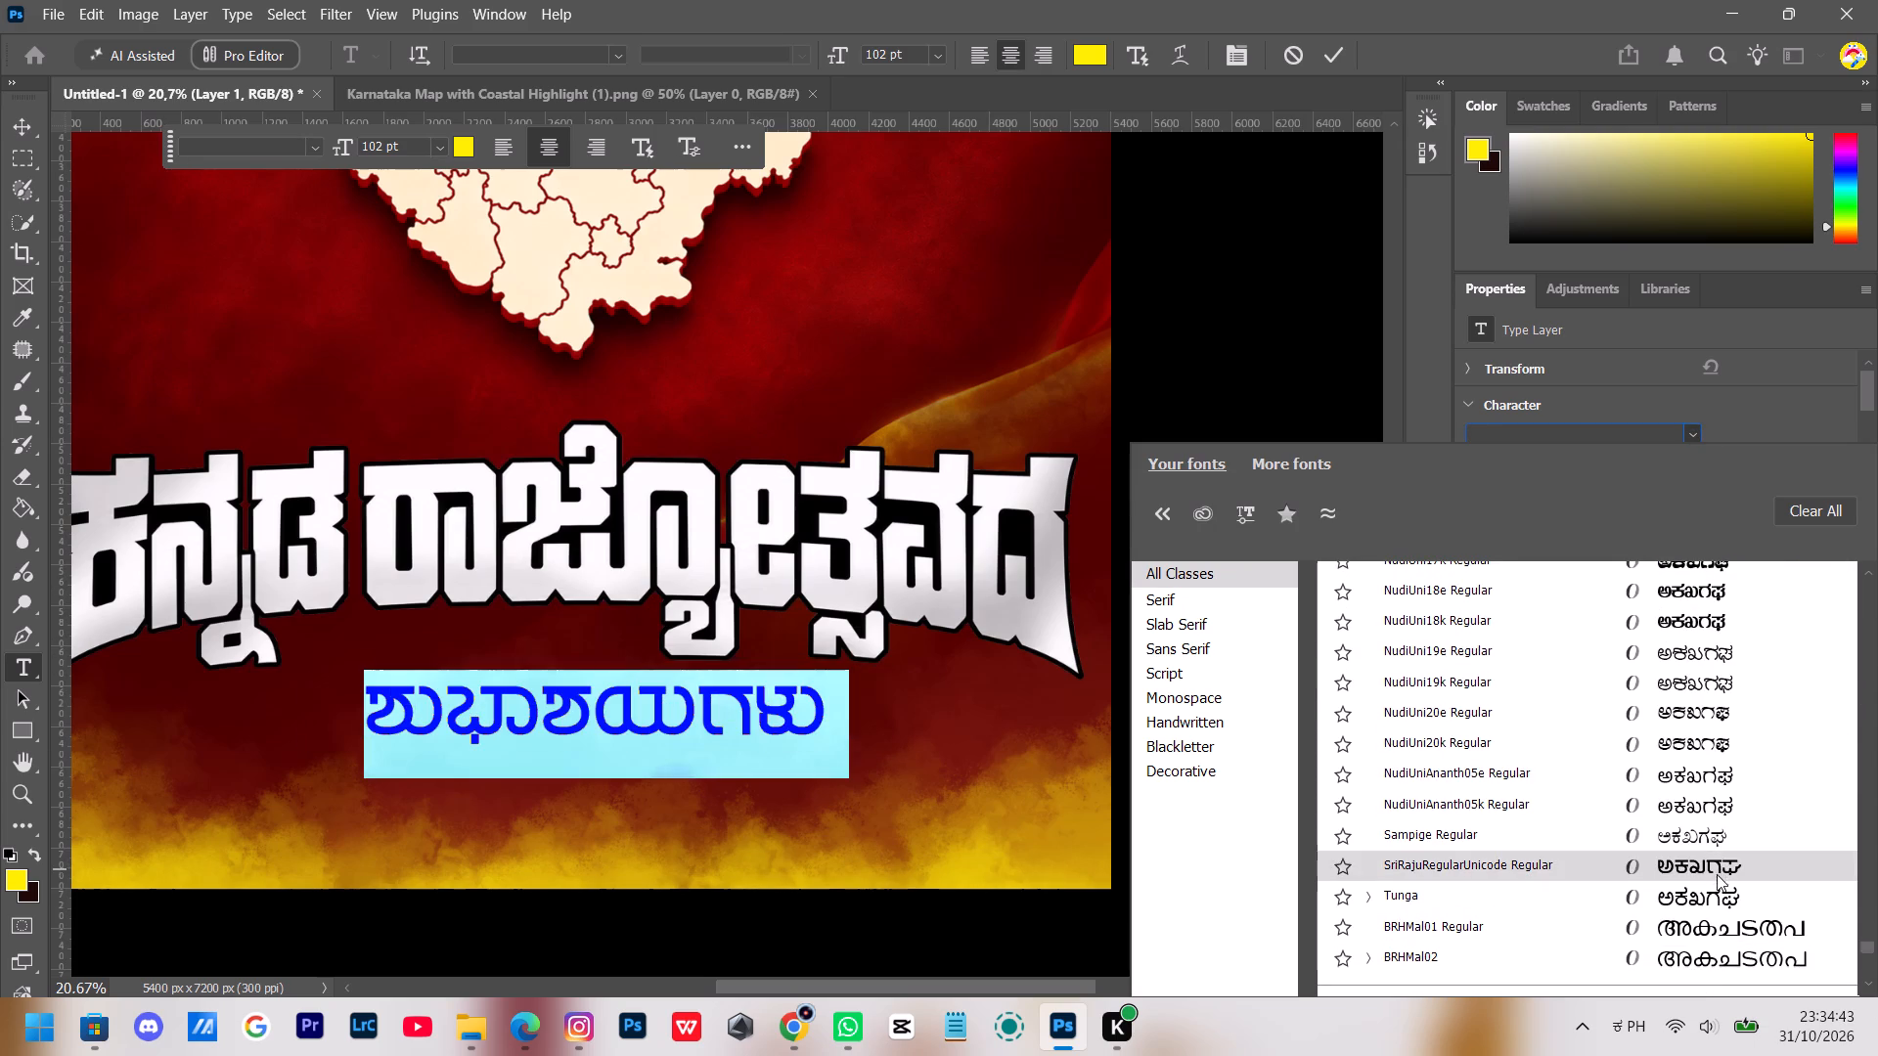
scroll(1728, 859, up, 4)
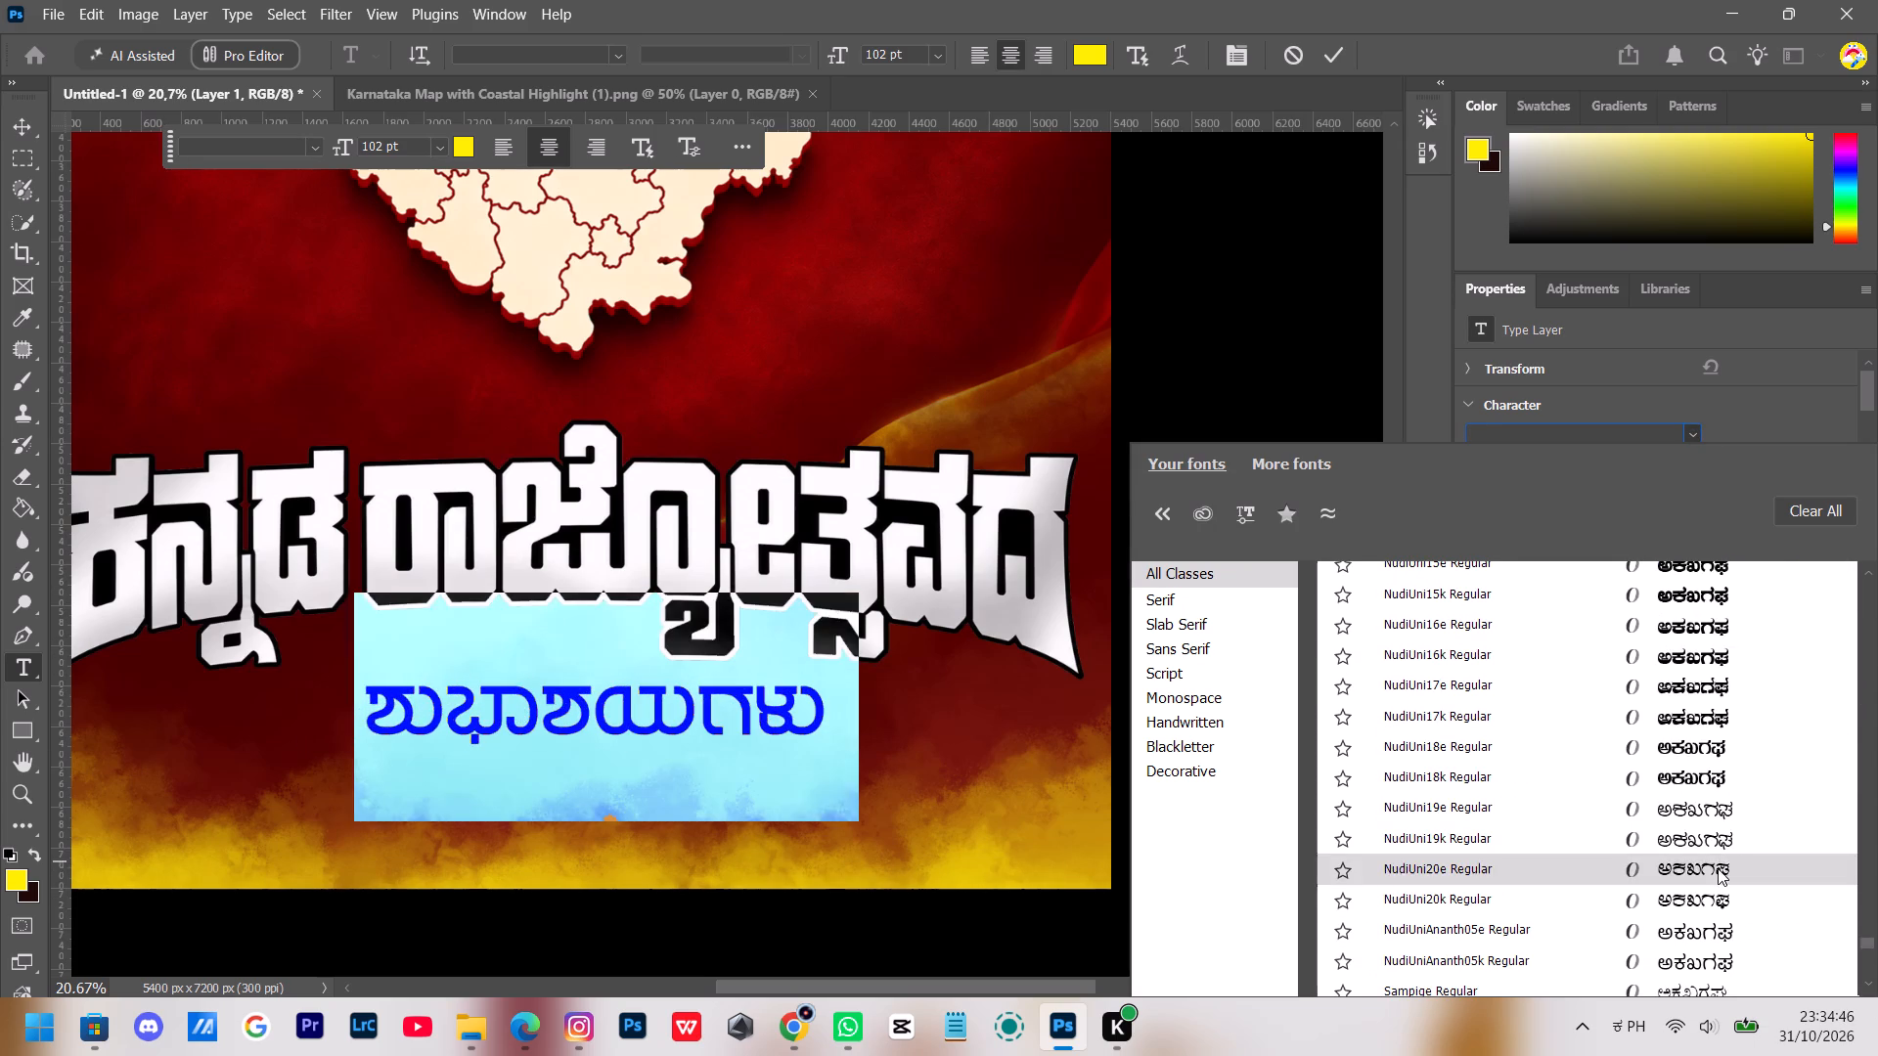
scroll(1716, 800, up, 6)
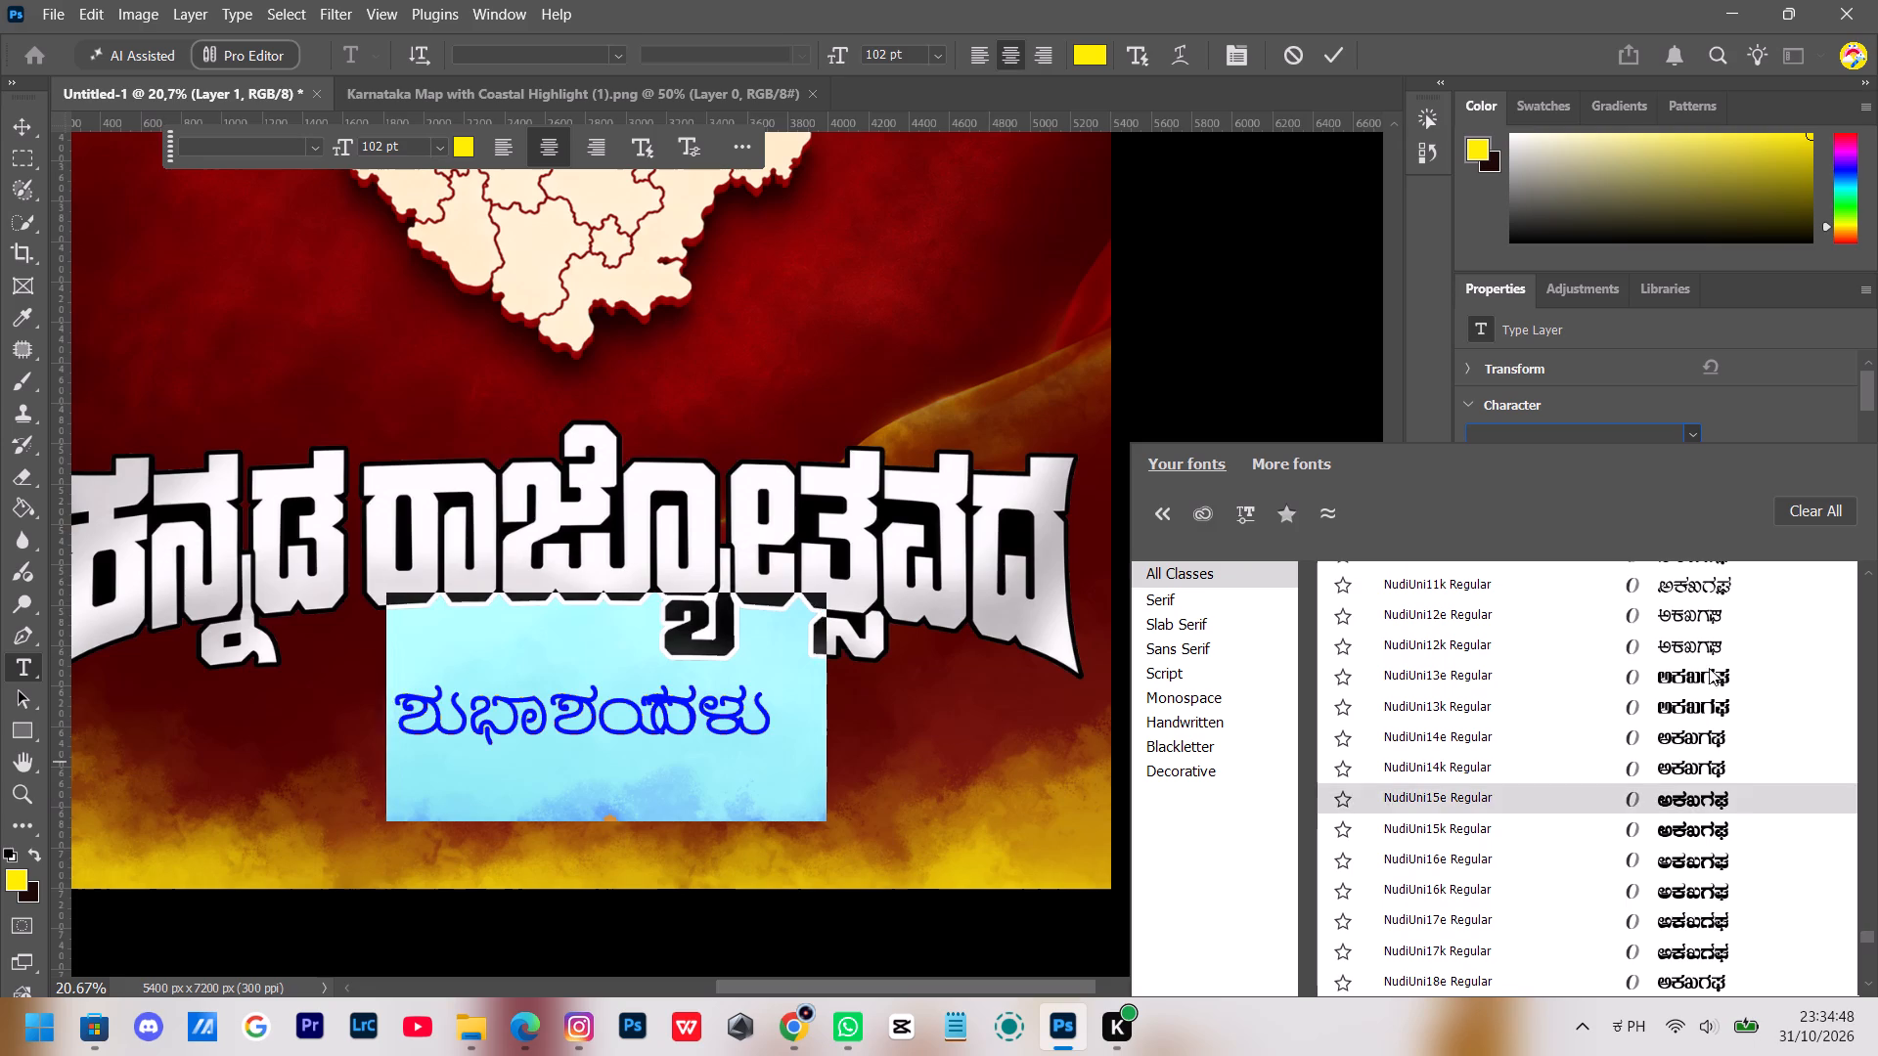
scroll(1687, 637, up, 16)
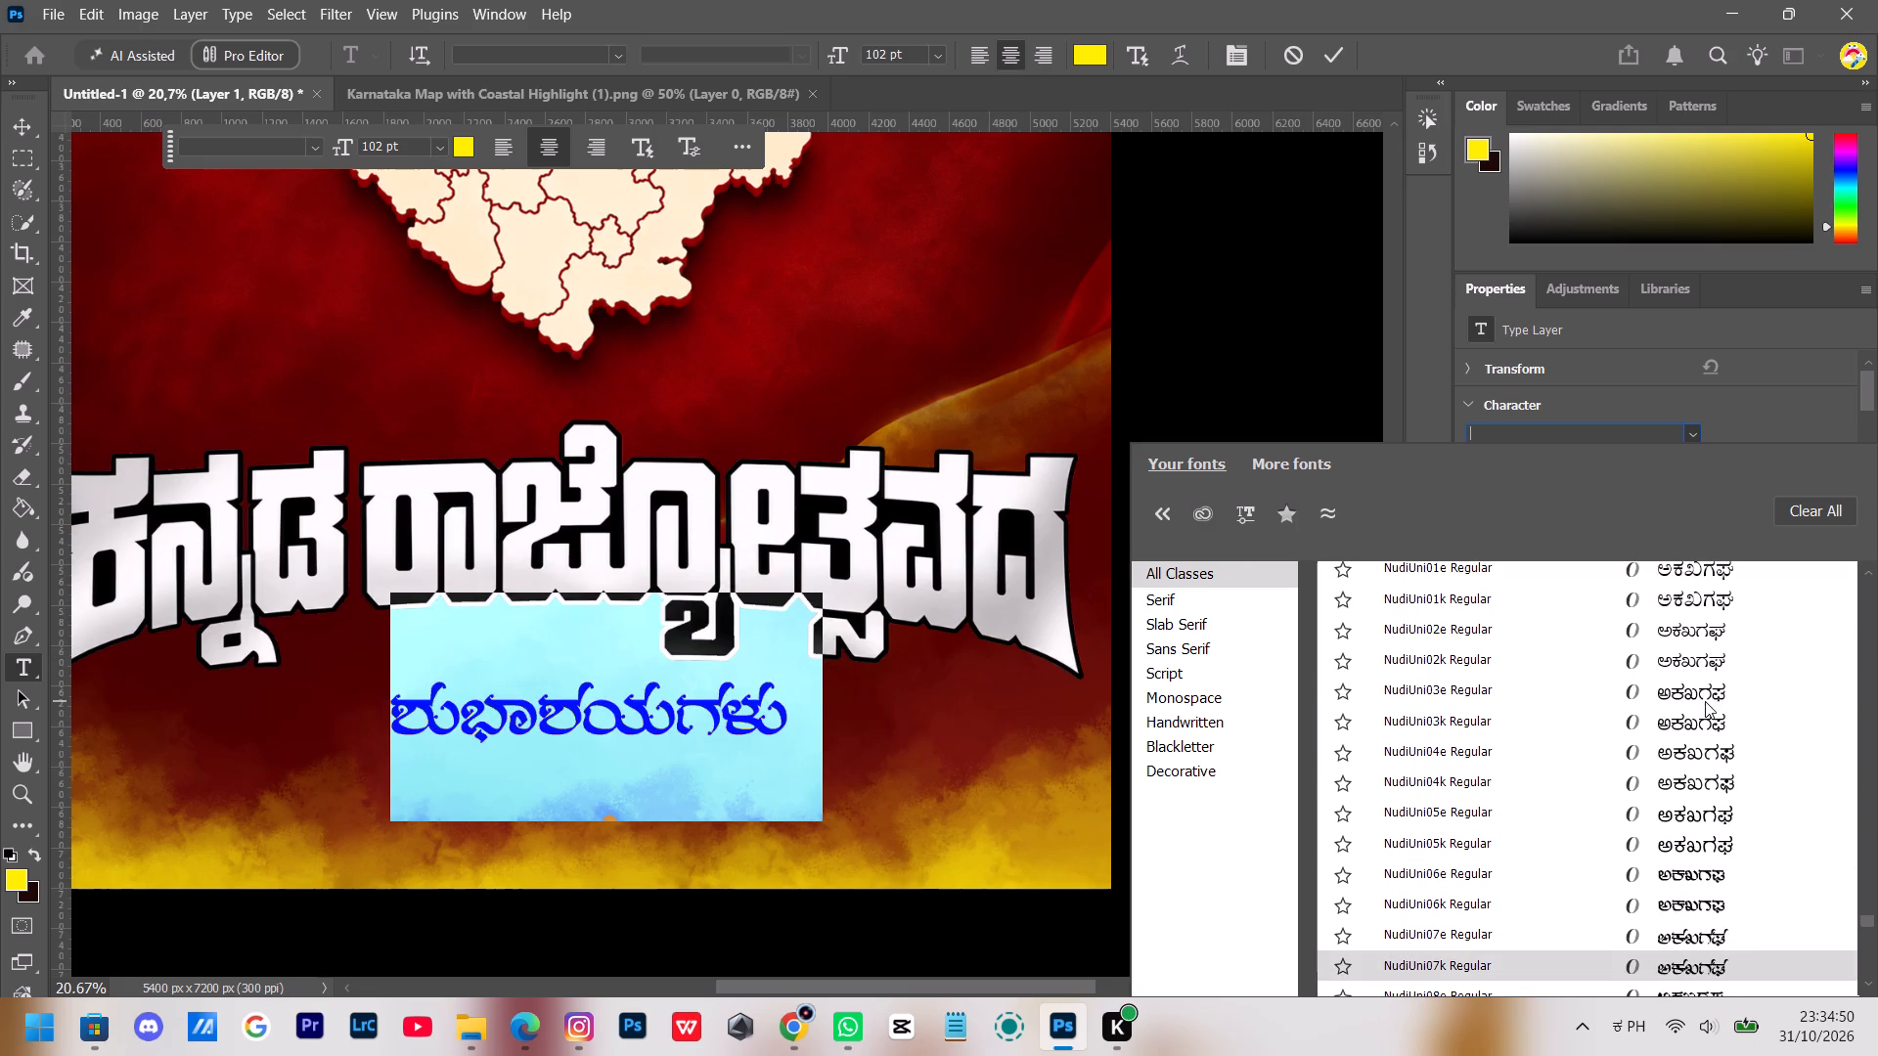
scroll(1721, 813, up, 8)
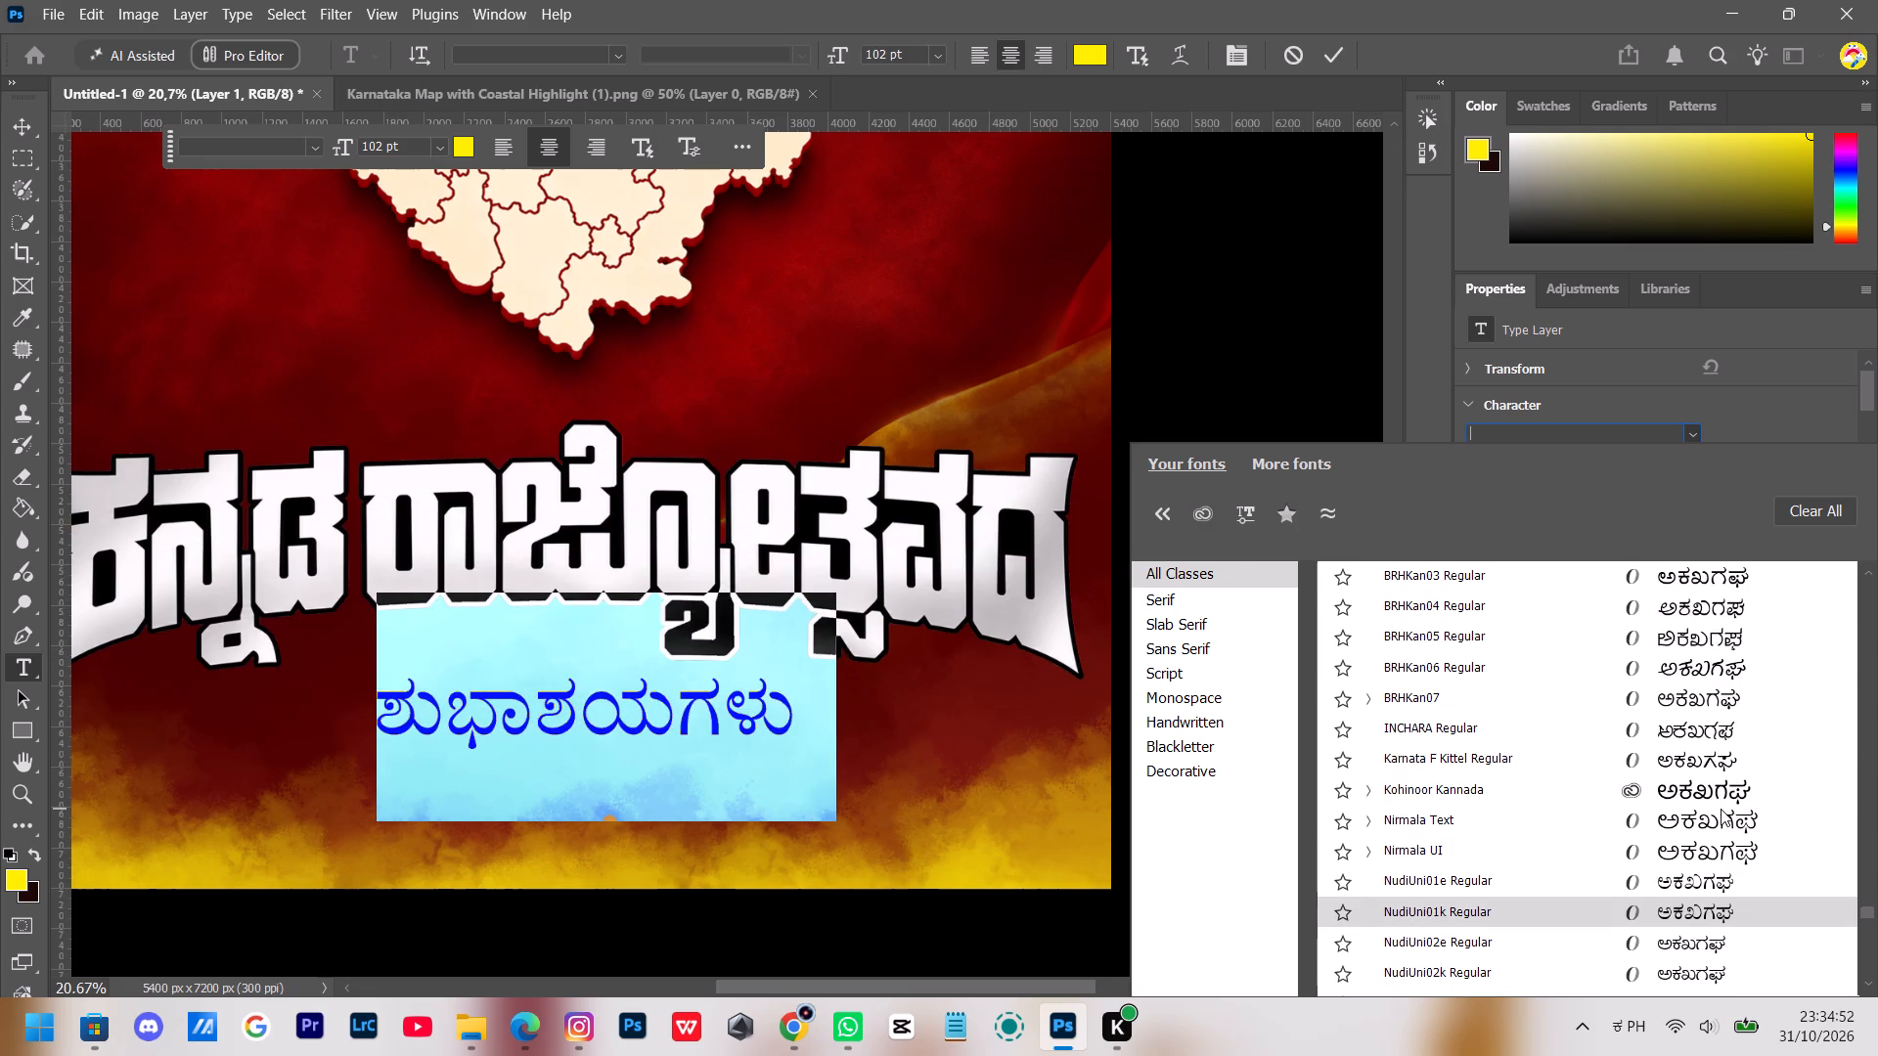
scroll(1717, 731, up, 3)
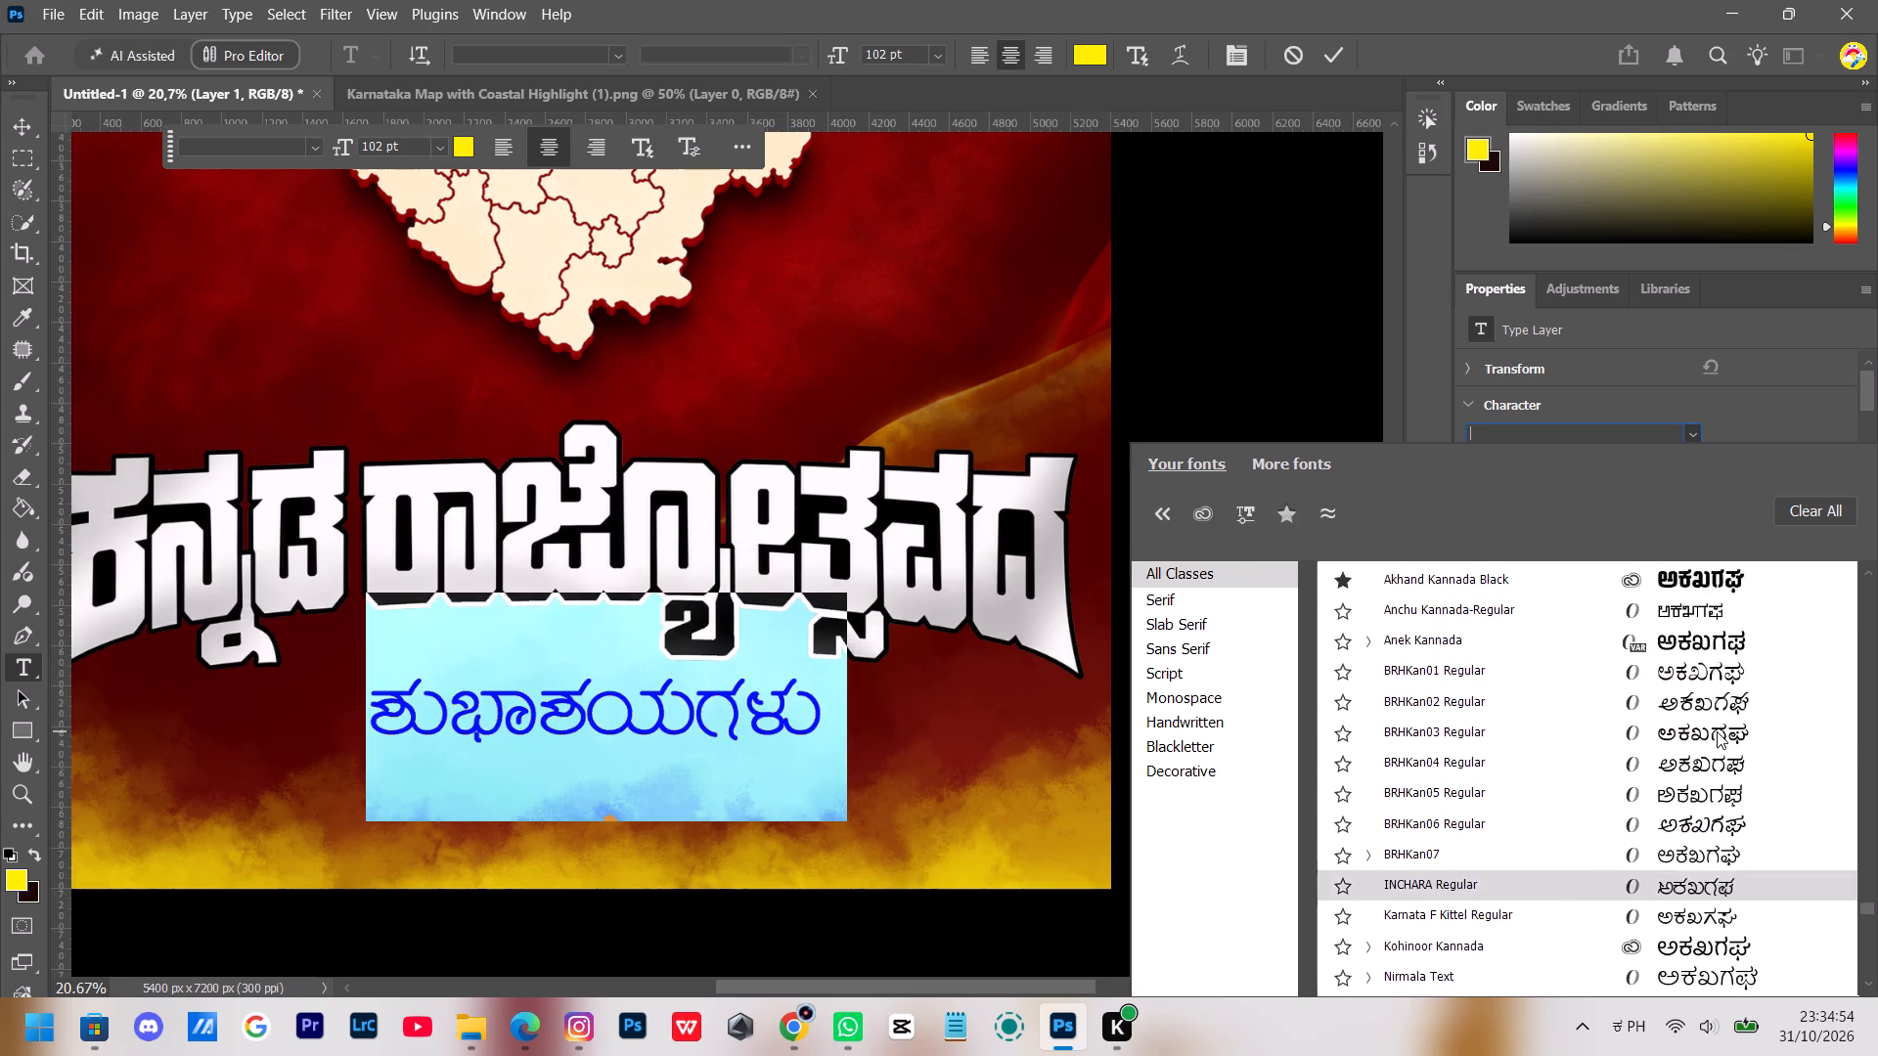
scroll(1717, 731, up, 2)
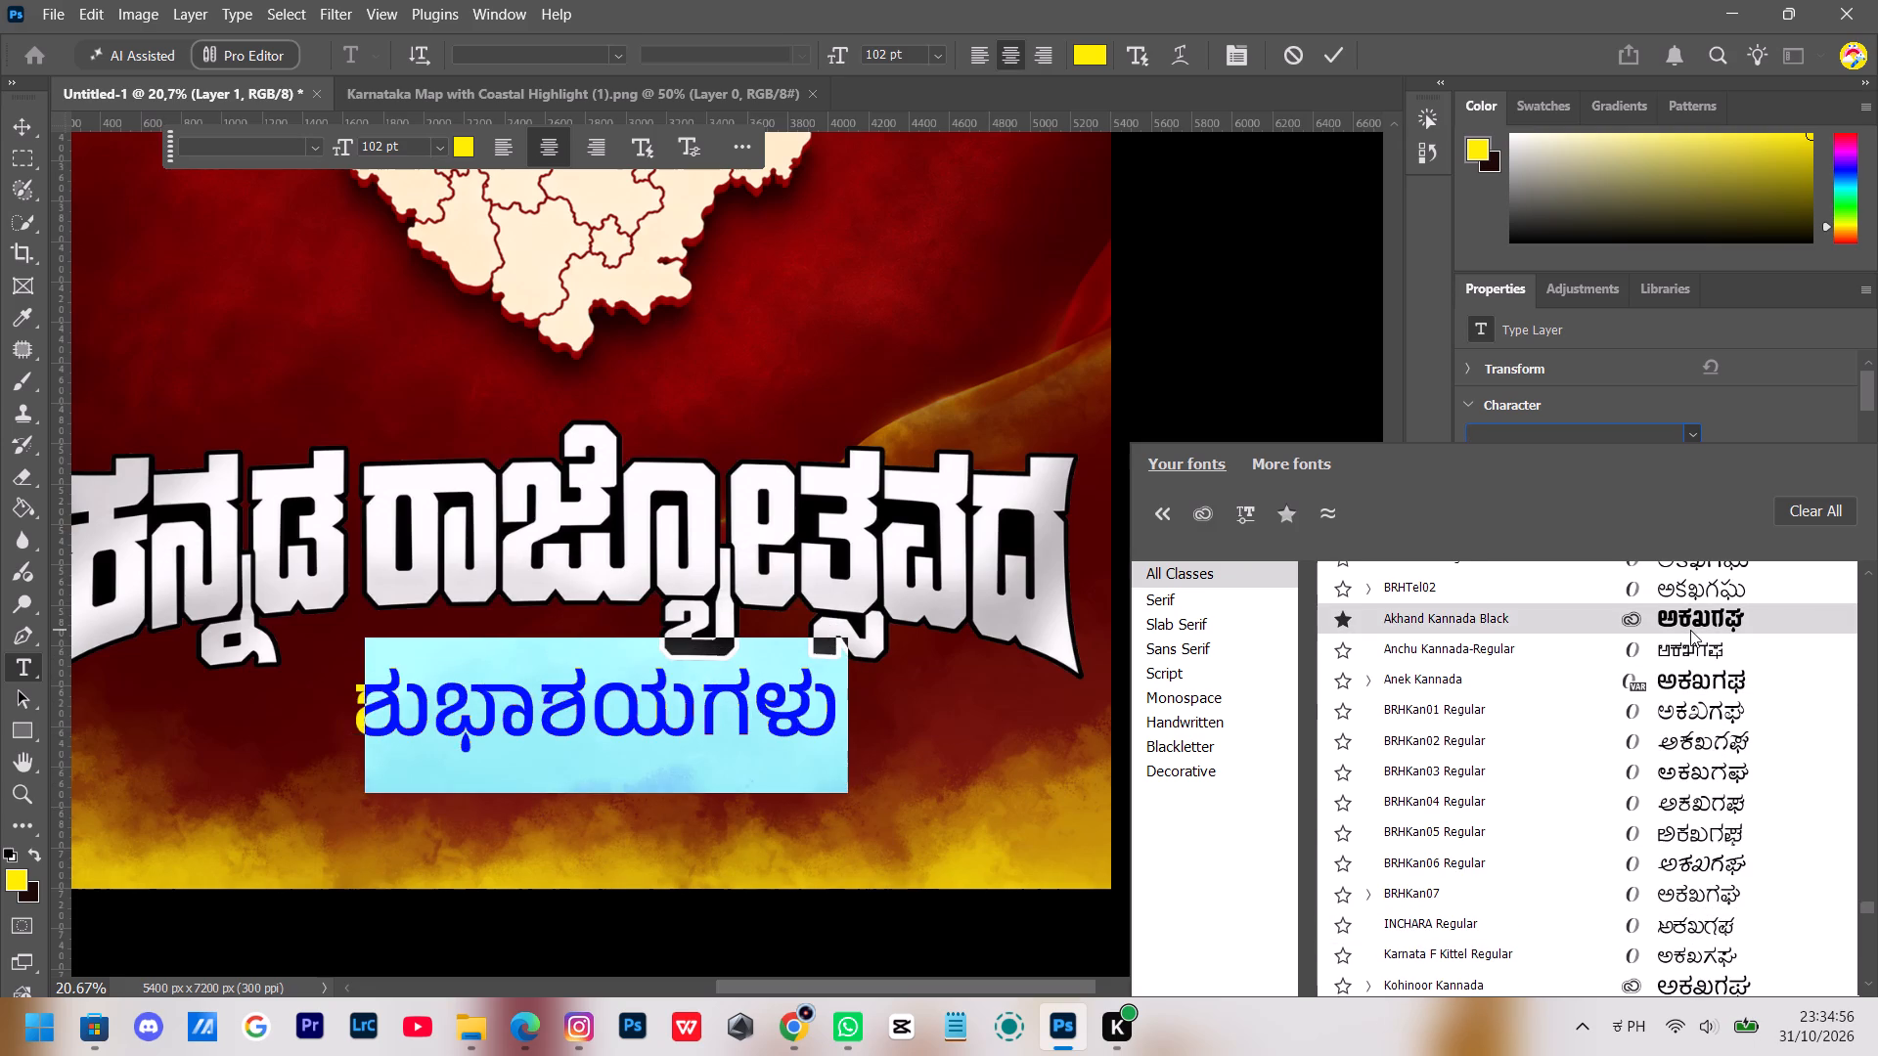
scroll(1690, 630, up, 2)
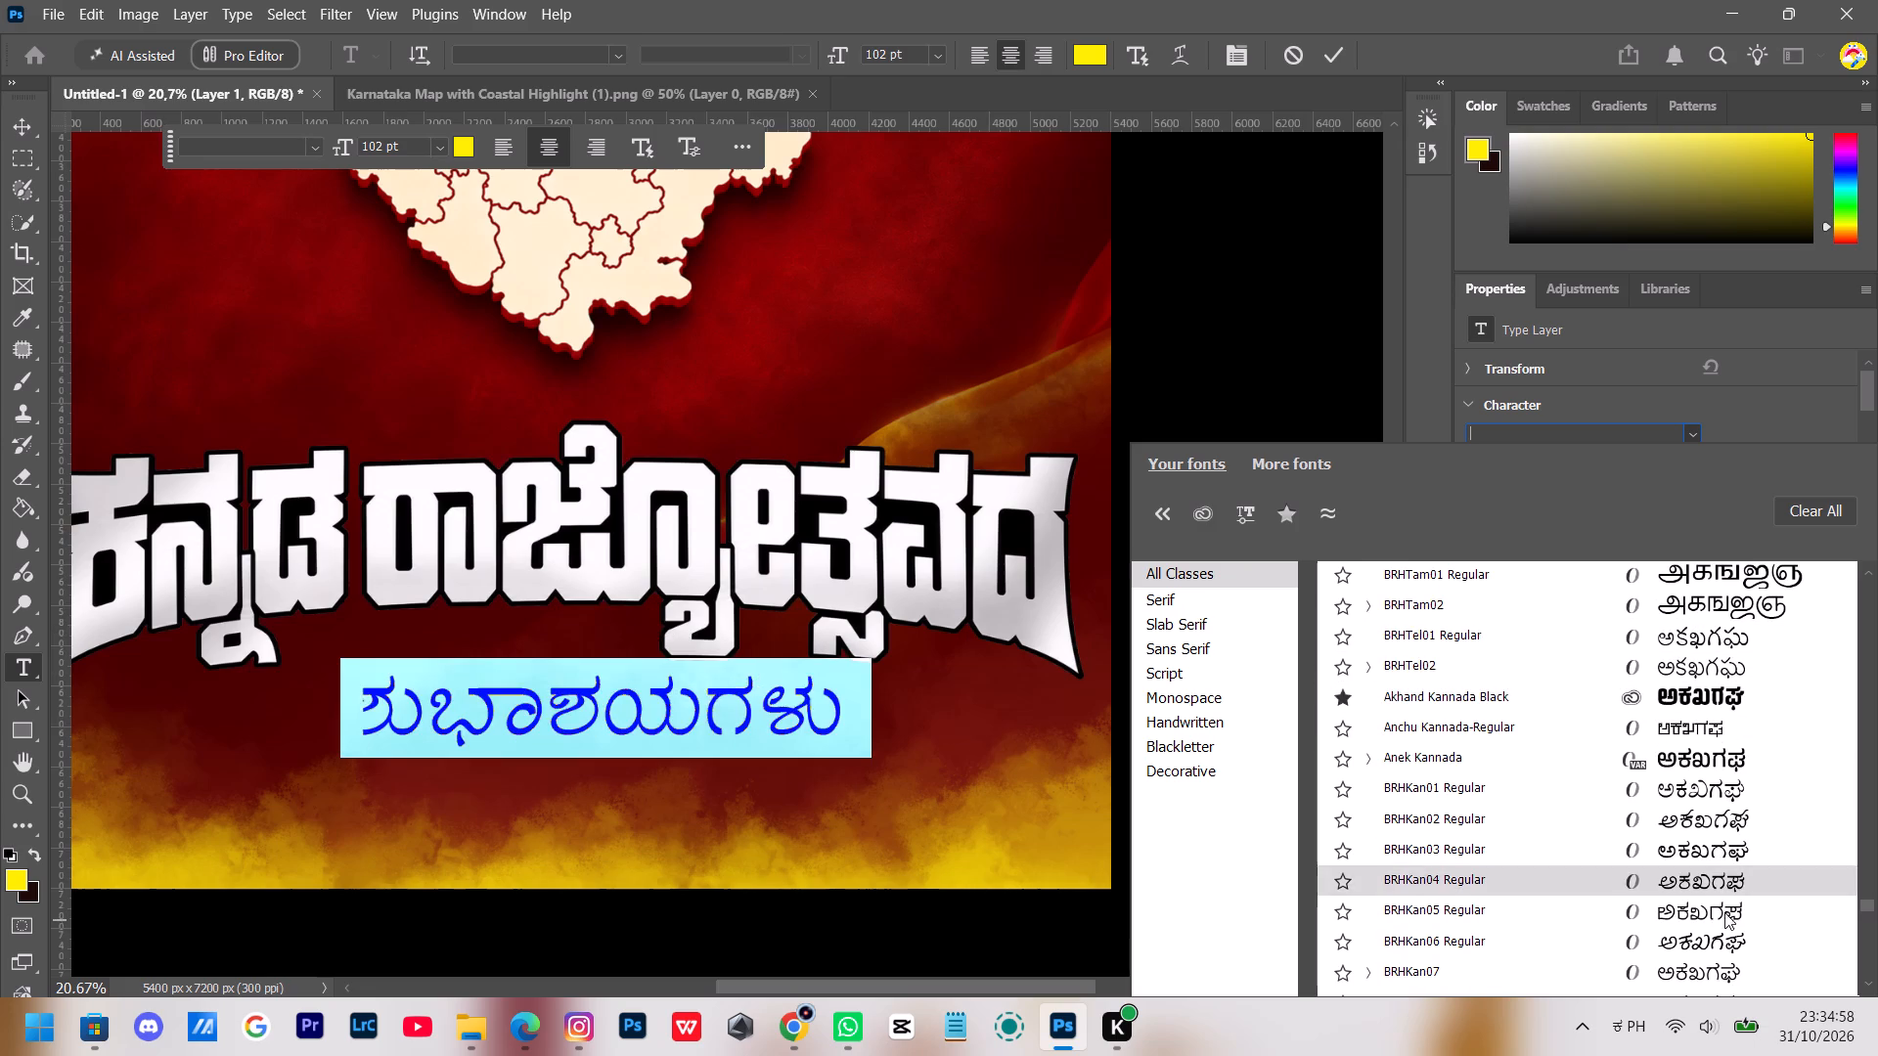
scroll(1723, 907, up, 10)
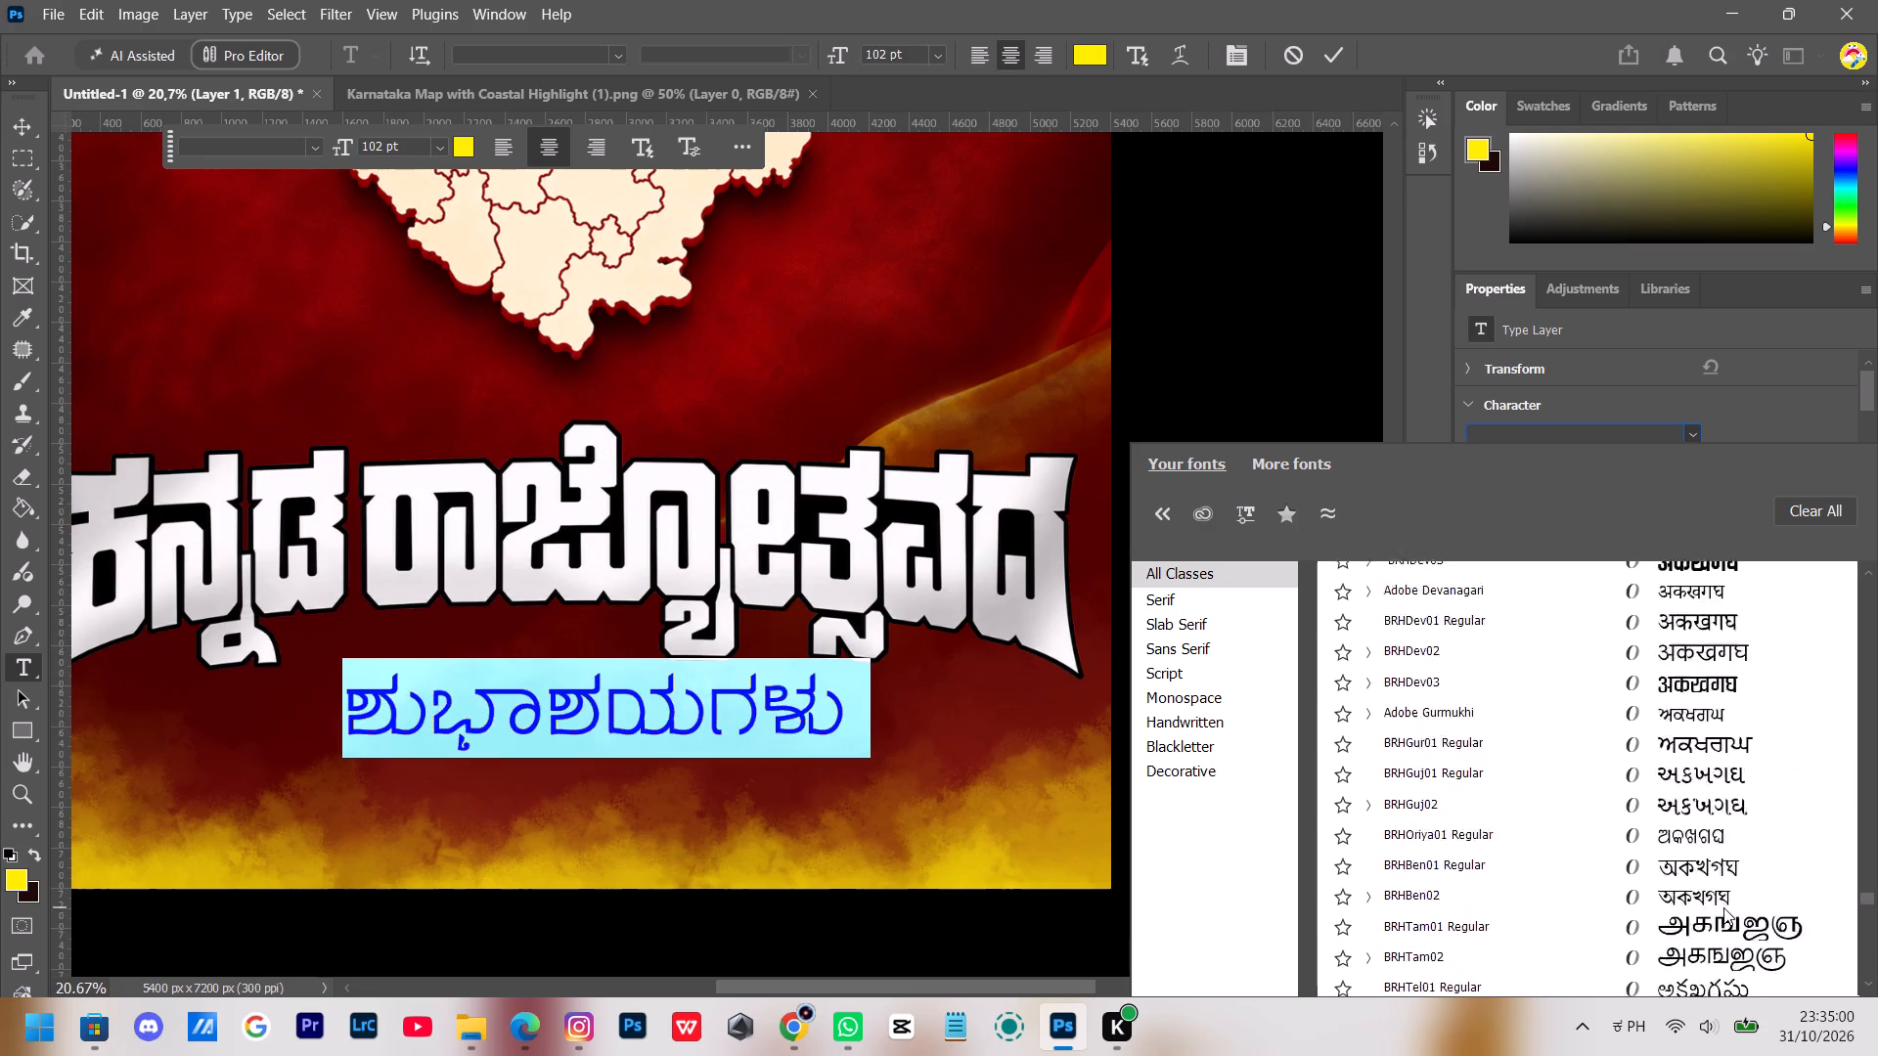
Browse the rest of the installed fonts, including the Nudi and Lucida families, for a typeface for the ಶುಭಾಶಯಗಳು greeting.
scroll(1723, 907, up, 5)
scroll(1723, 907, up, 20)
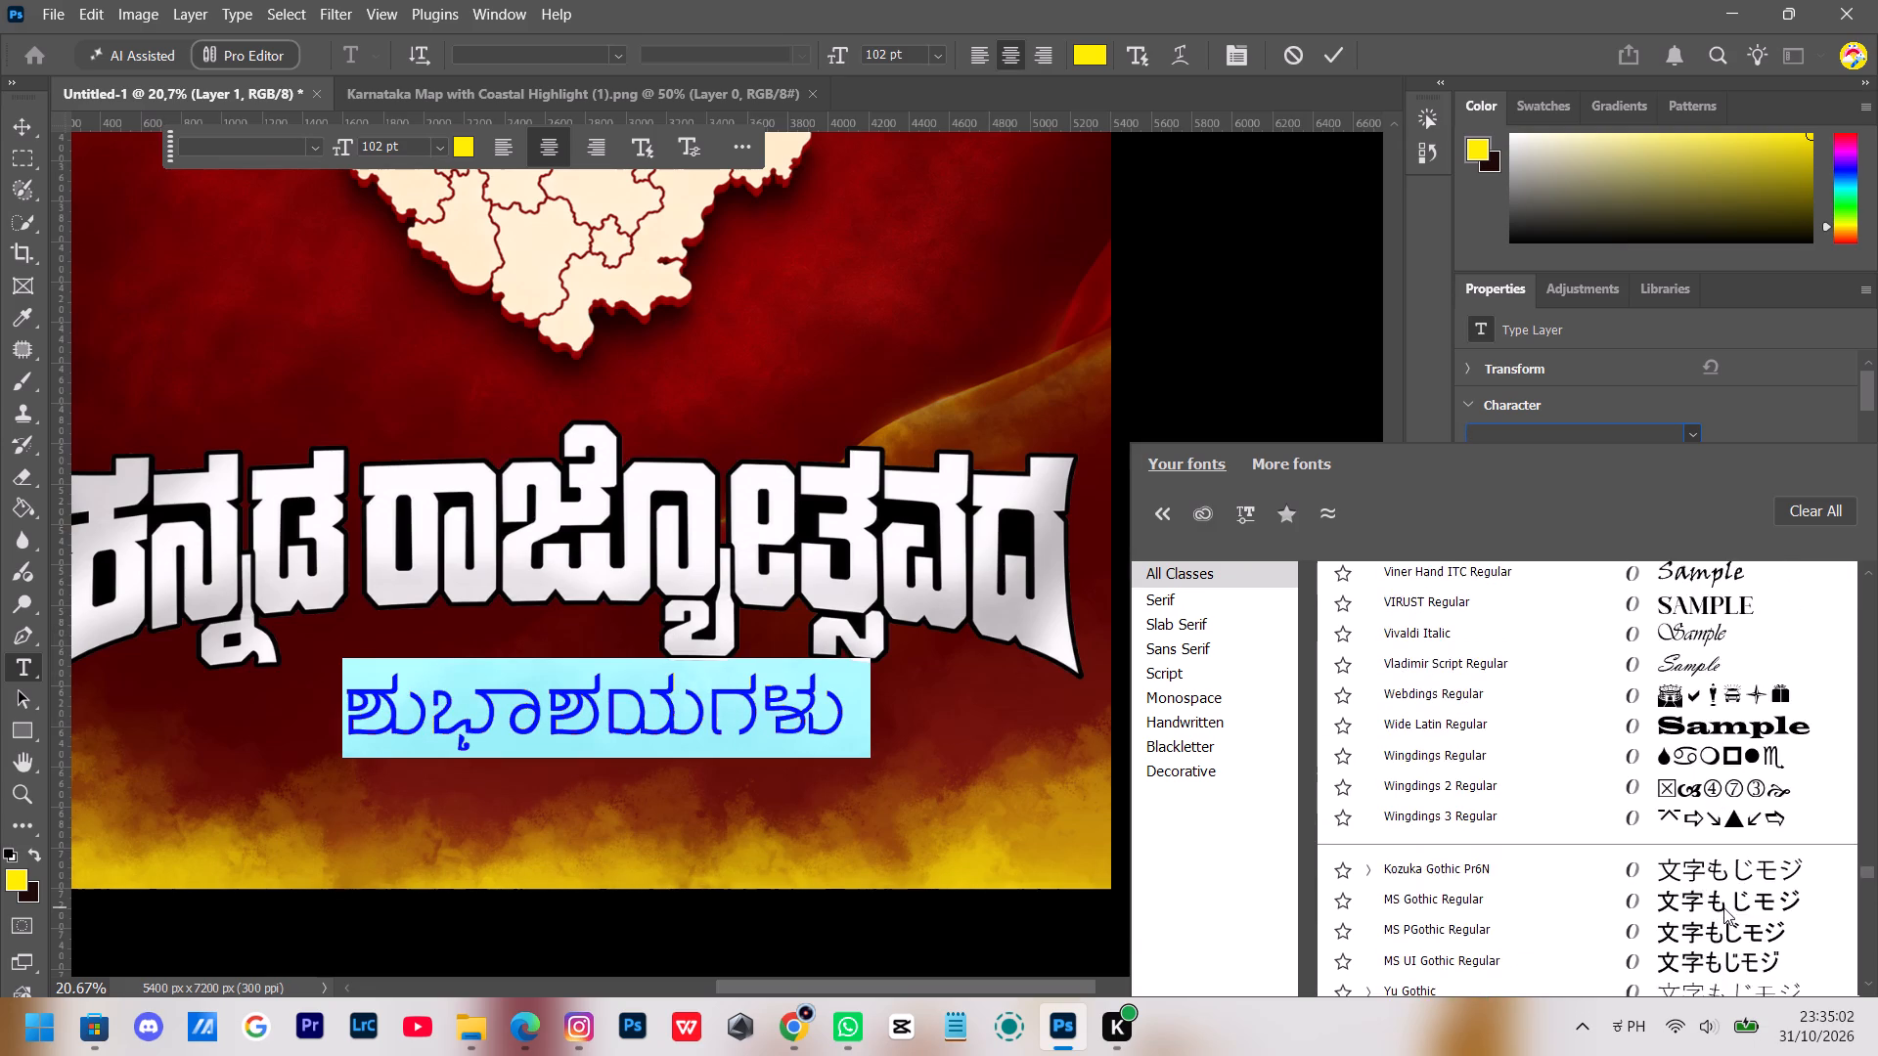
scroll(1723, 907, up, 8)
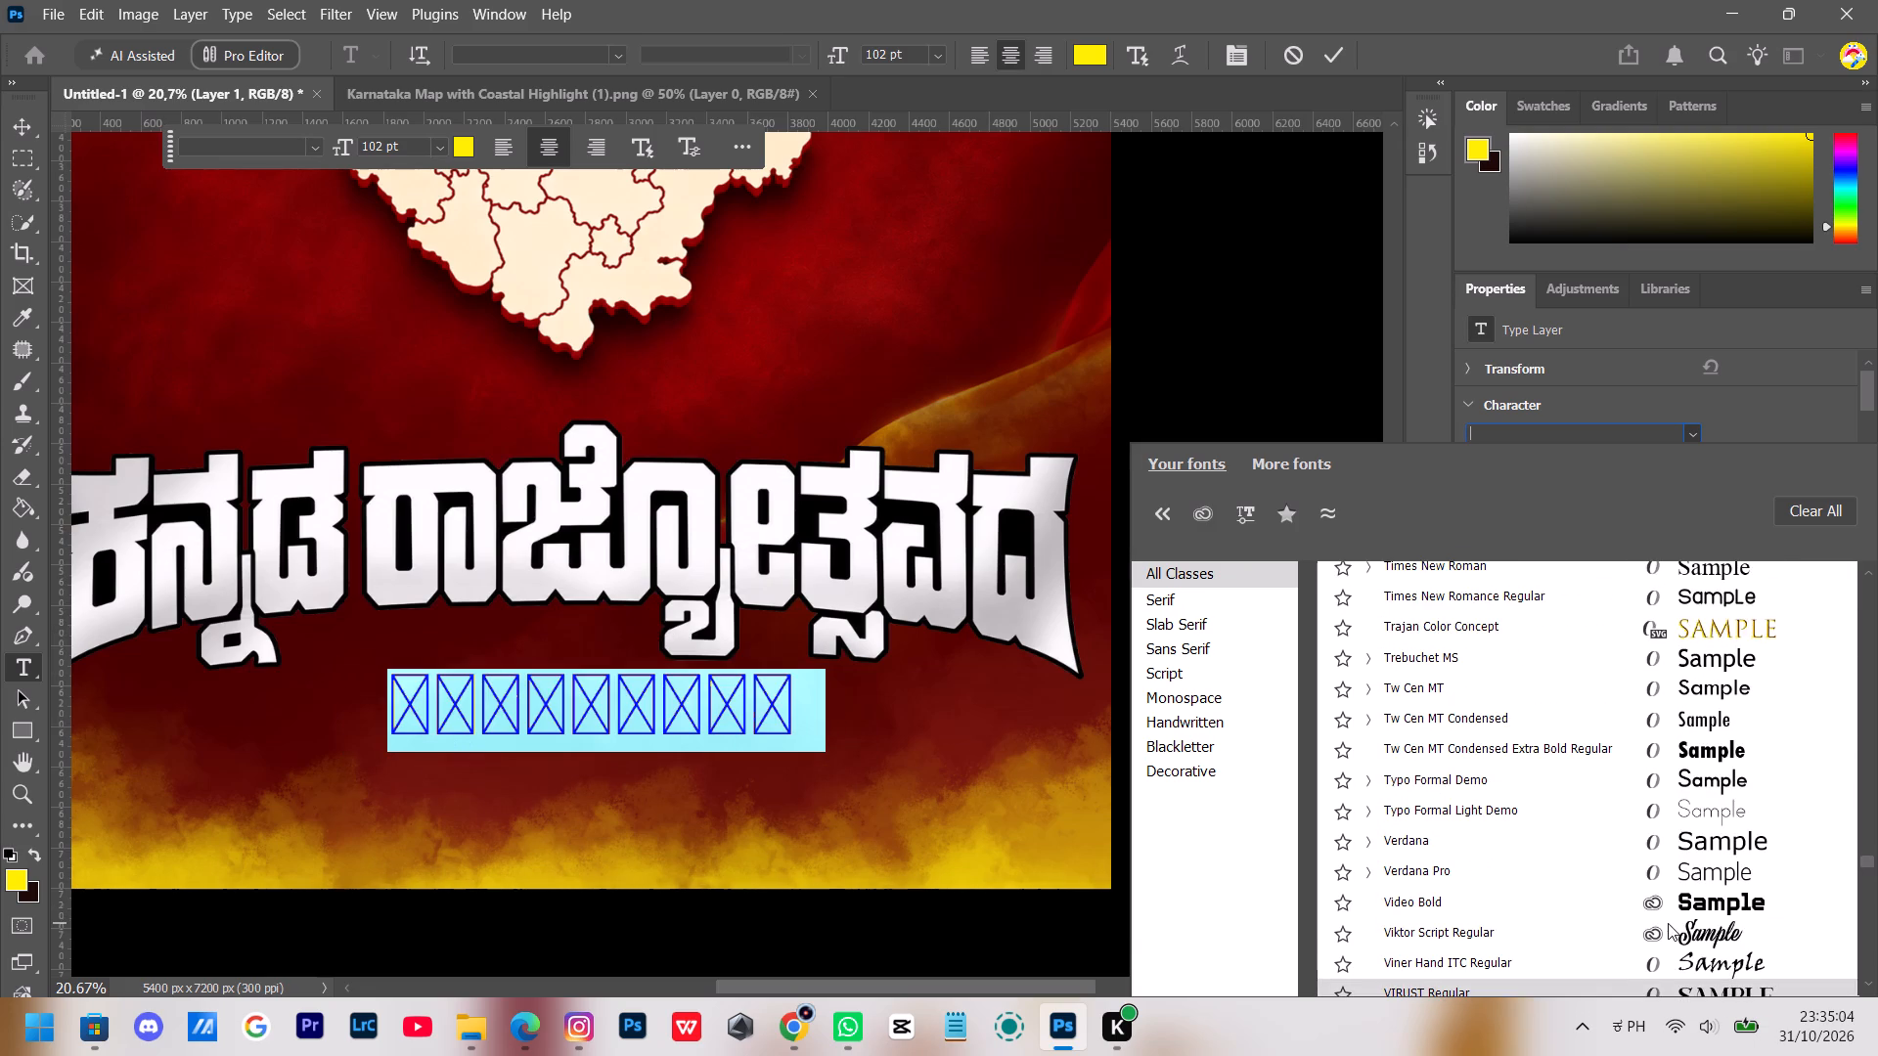
scroll(1669, 923, up, 5)
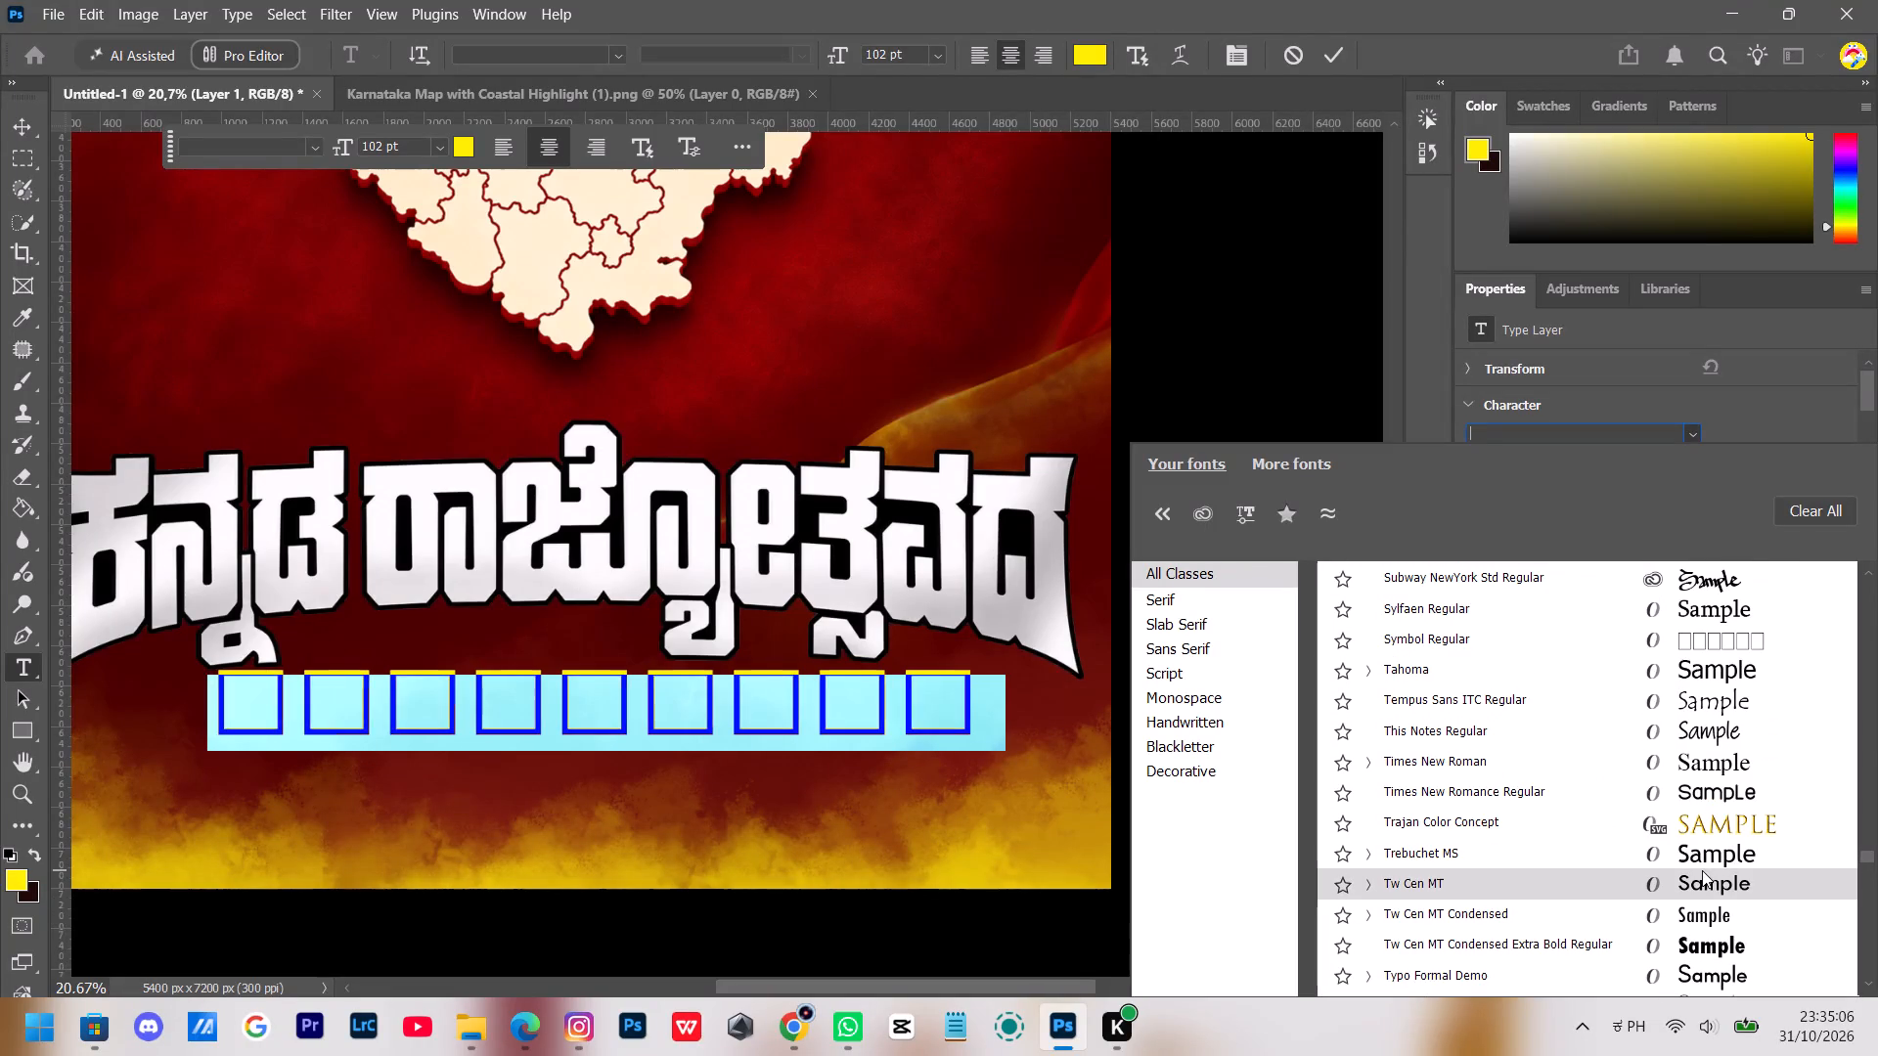
scroll(1718, 728, up, 4)
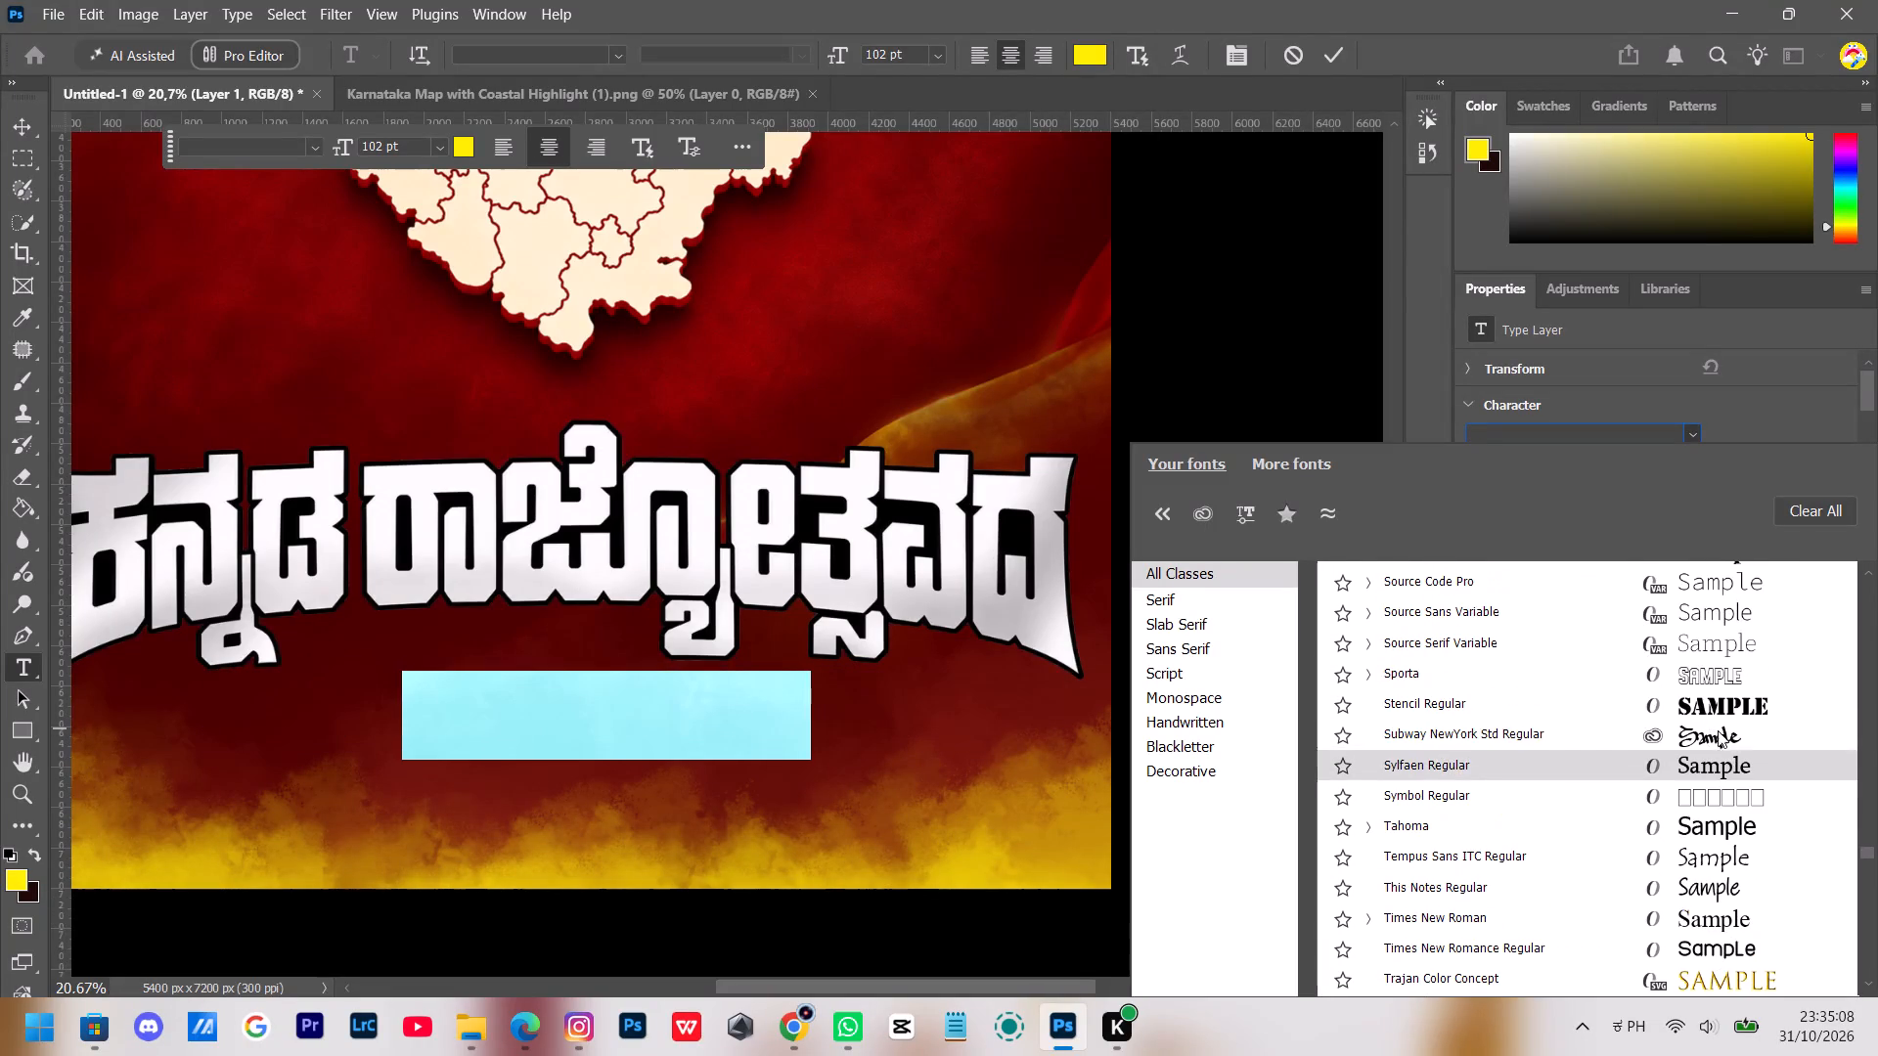
scroll(1725, 770, up, 10)
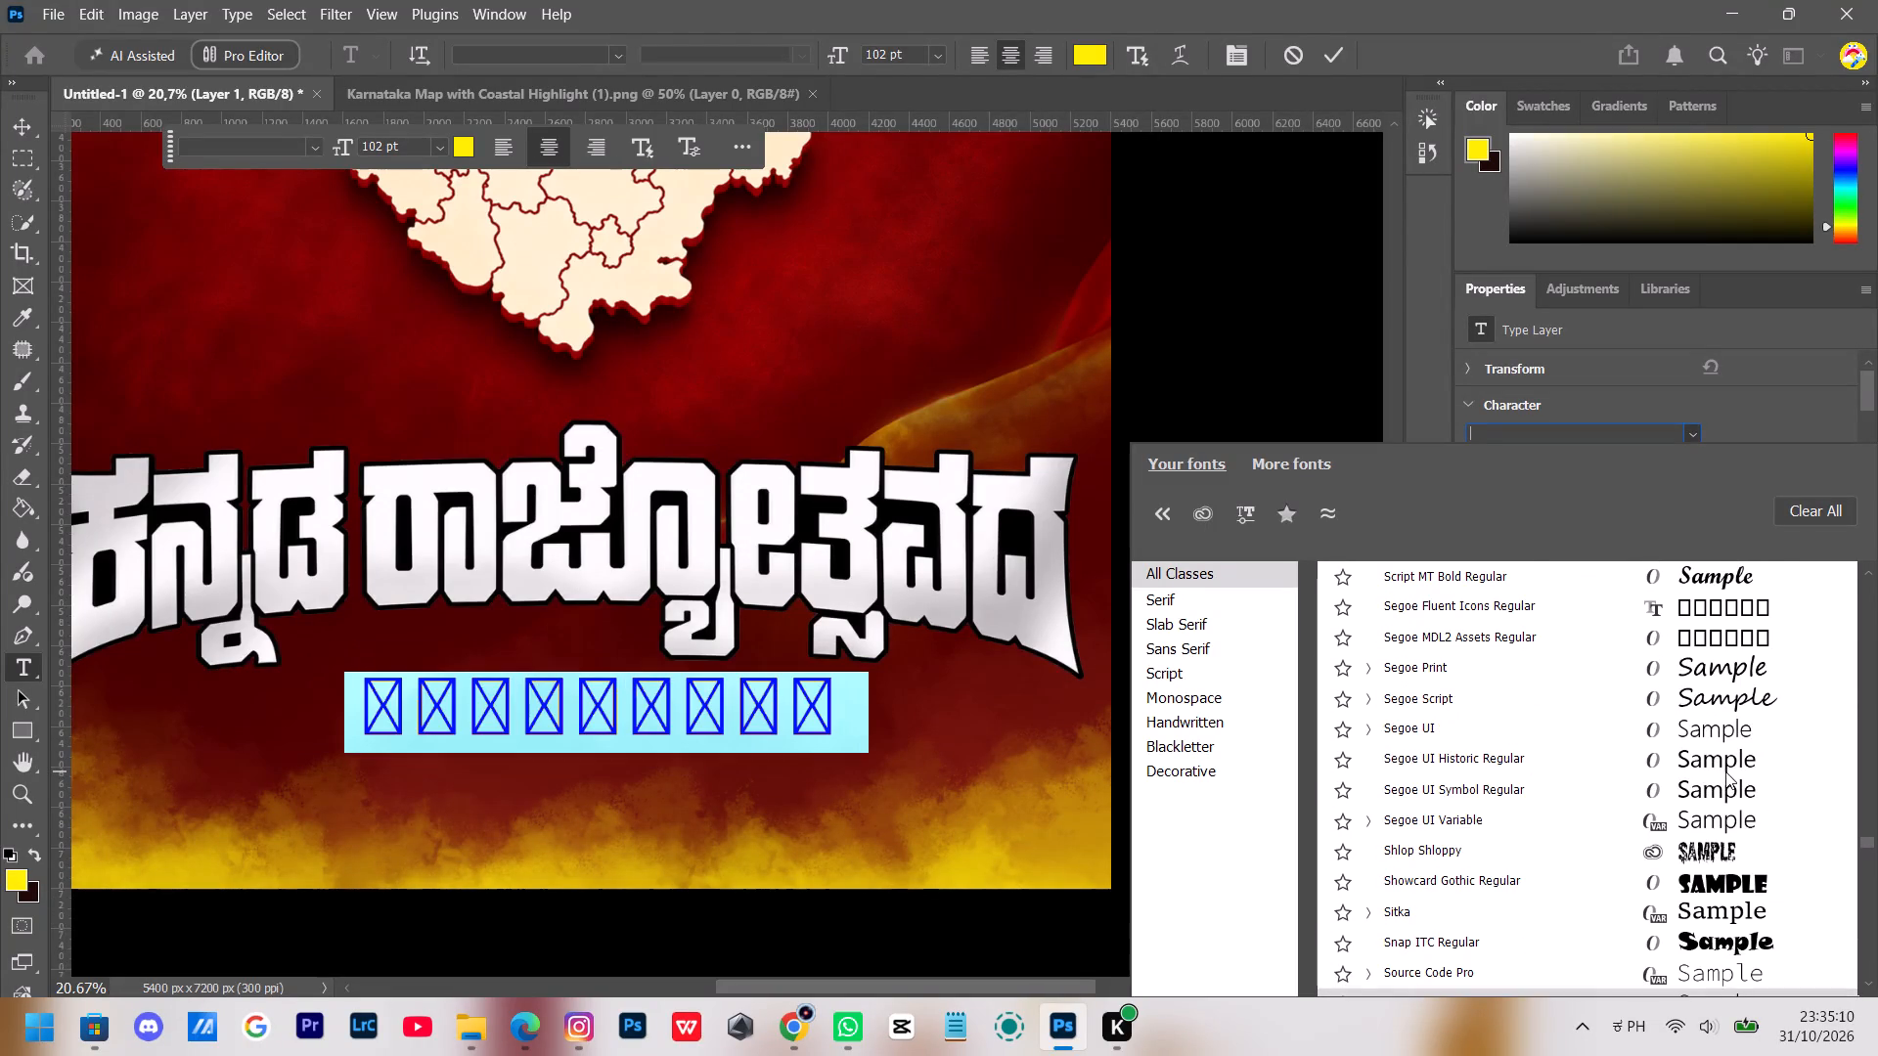
scroll(1733, 662, up, 7)
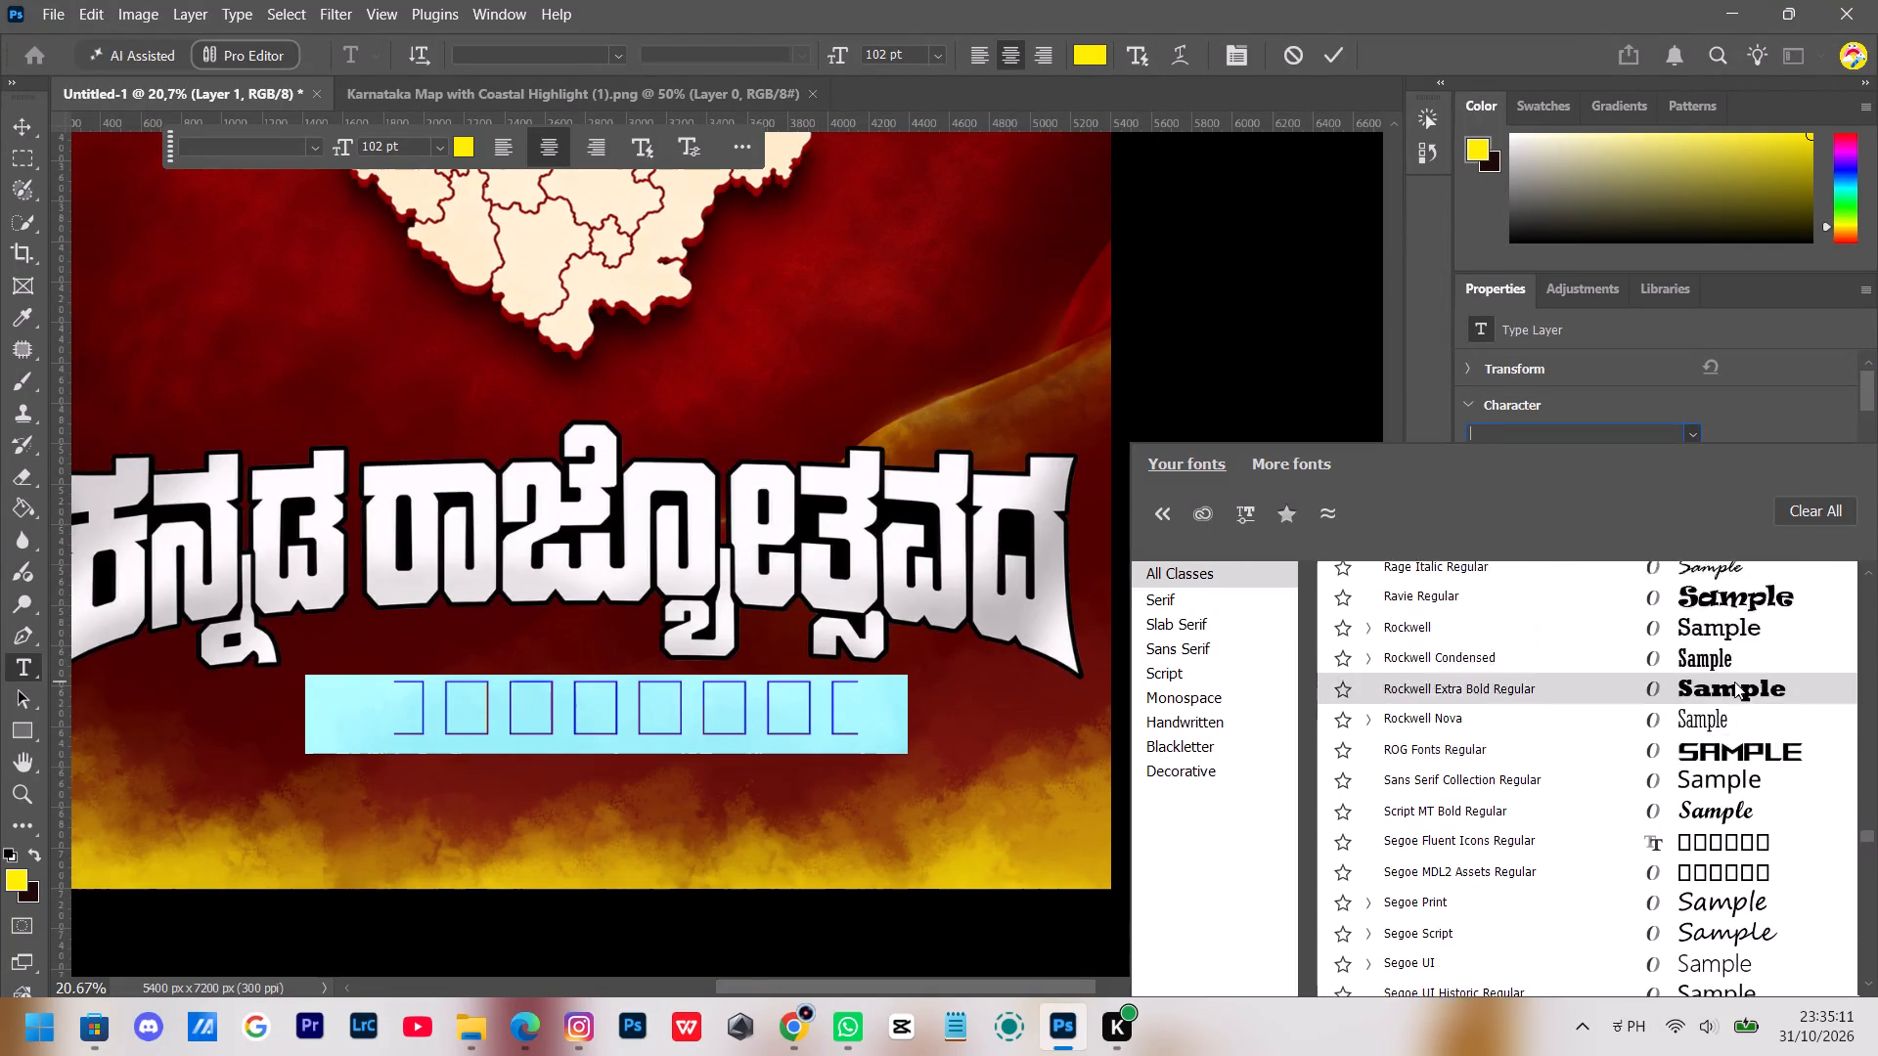
scroll(1734, 682, up, 4)
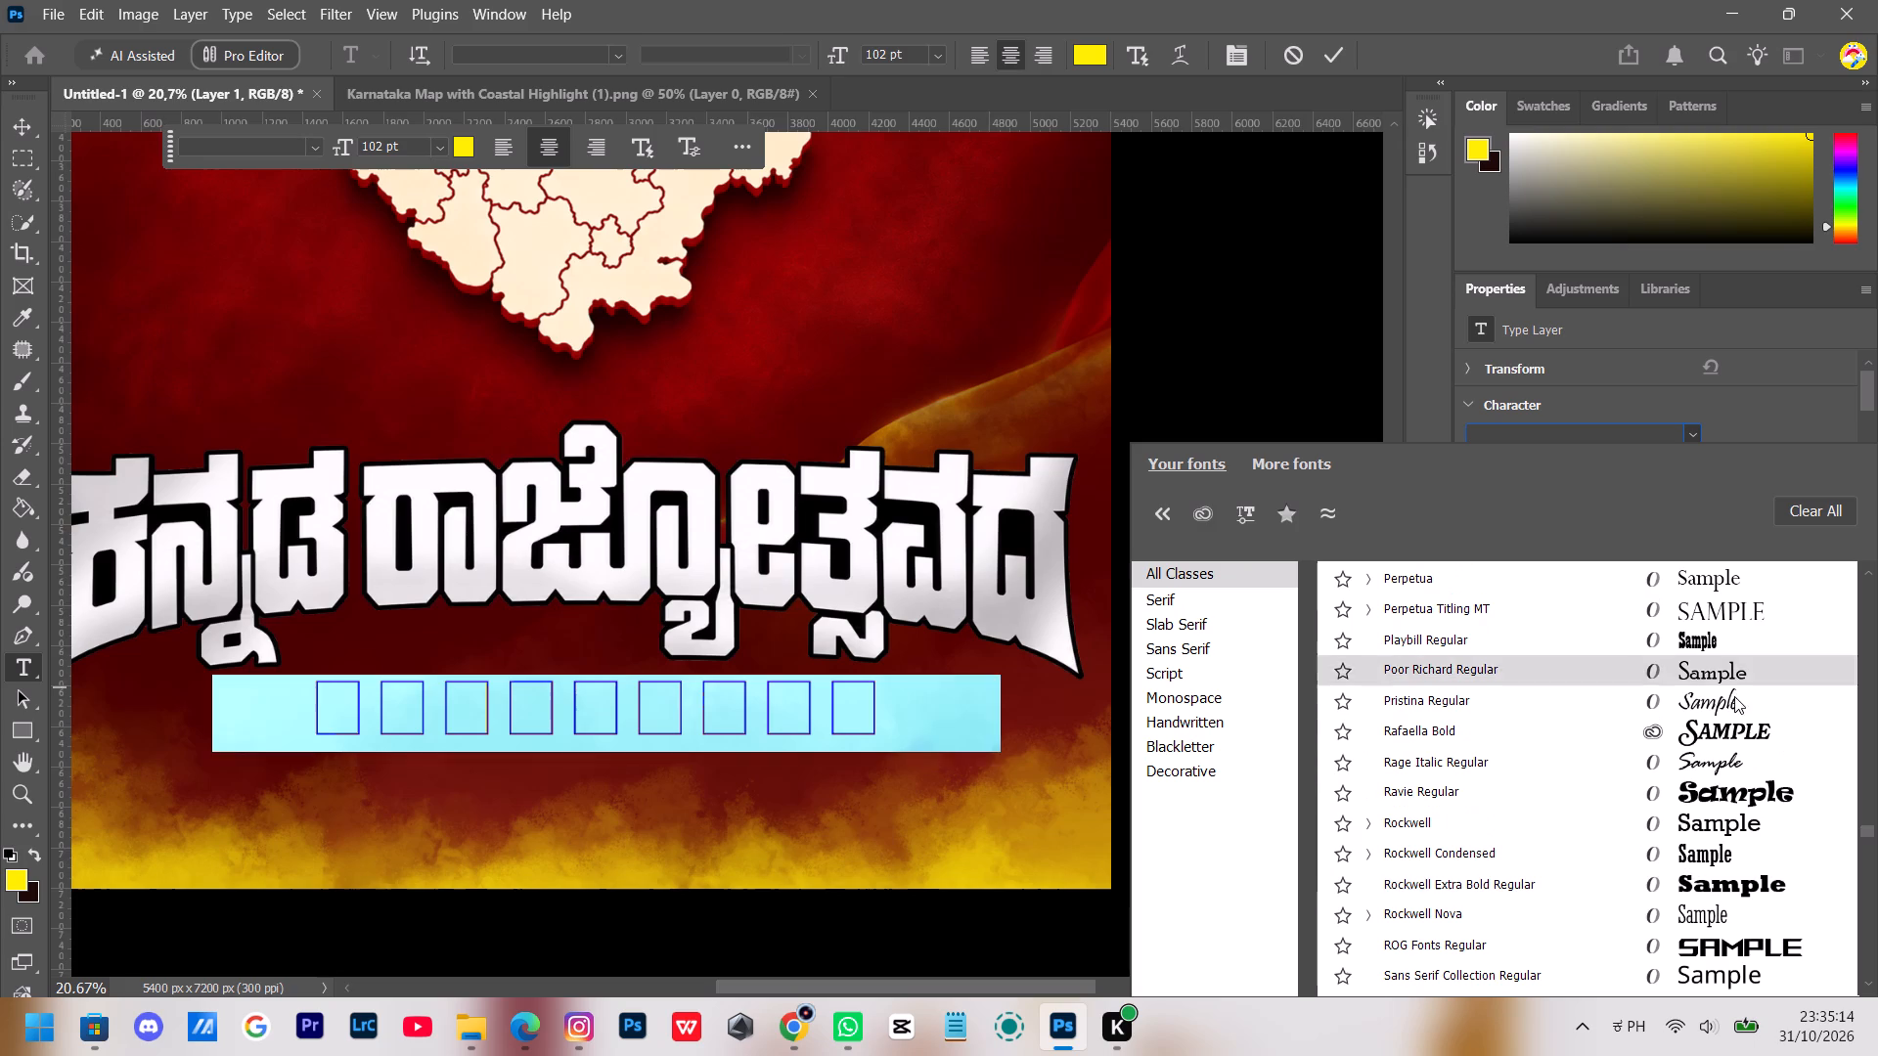
scroll(1737, 718, up, 5)
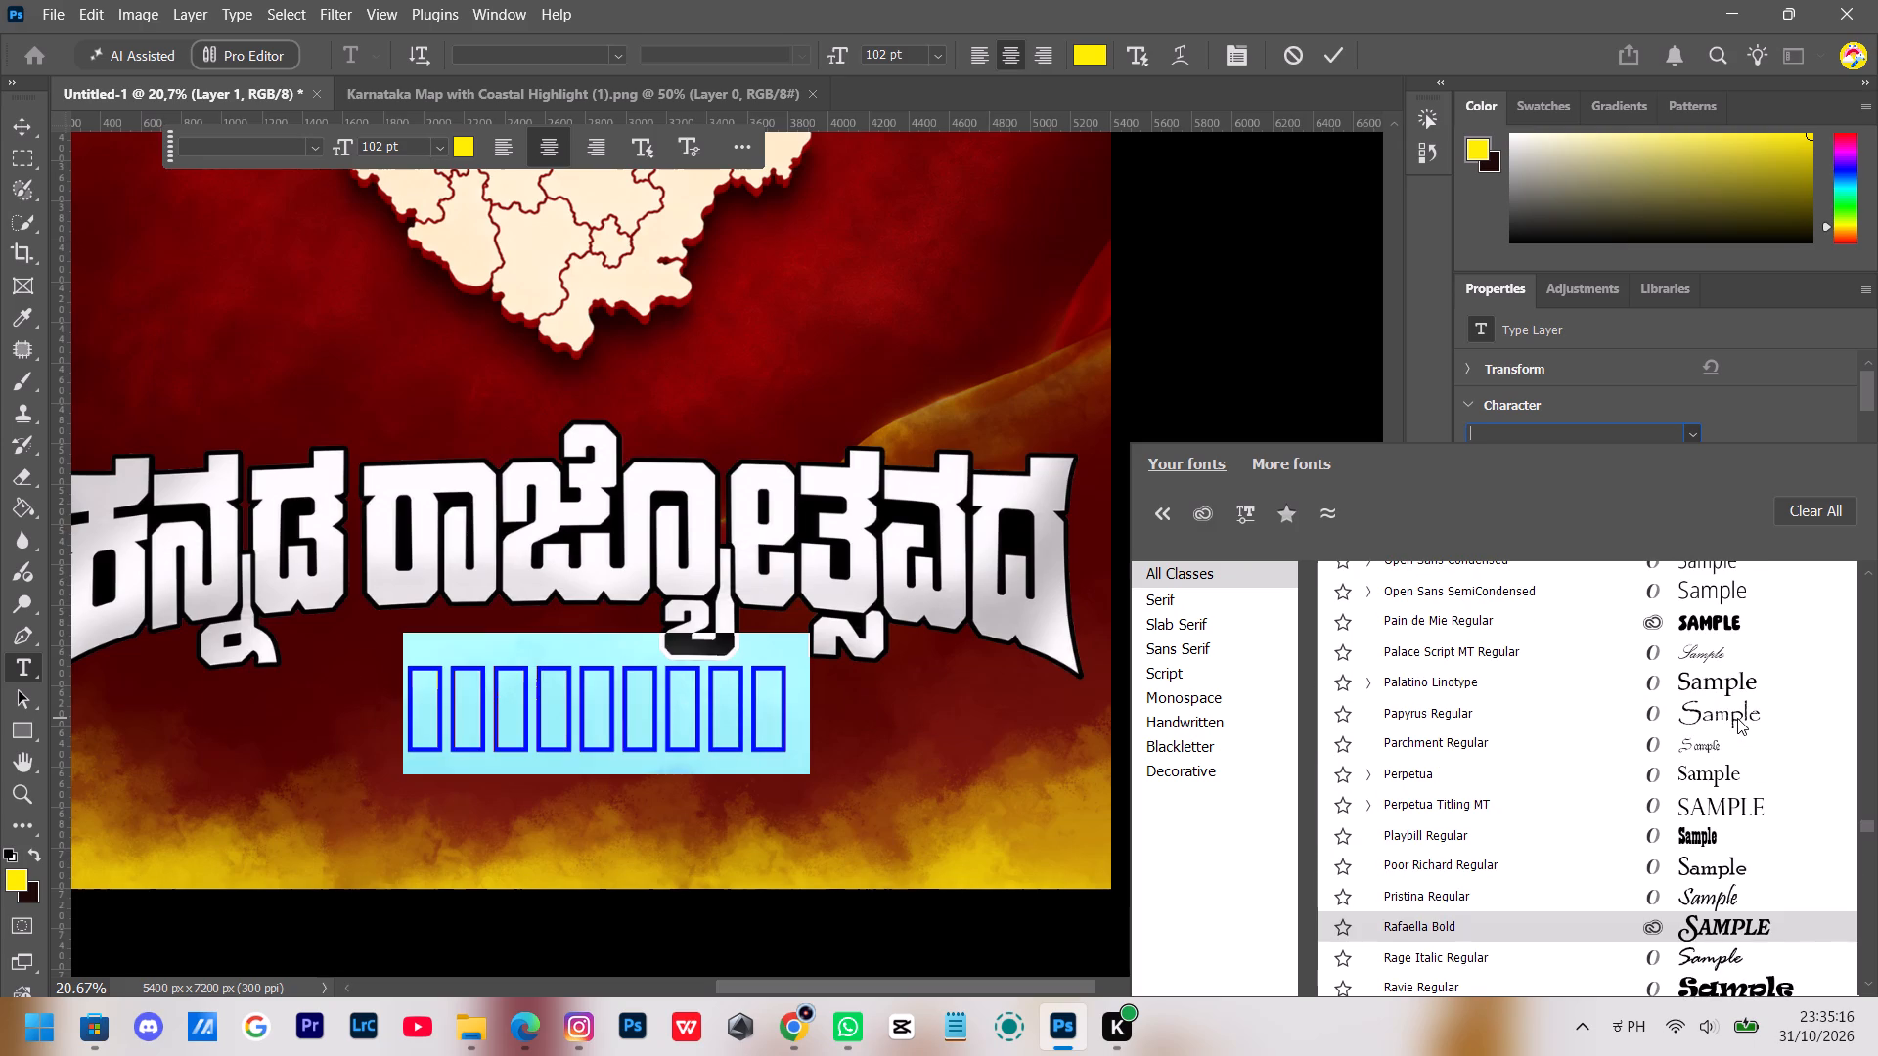
scroll(1737, 718, up, 9)
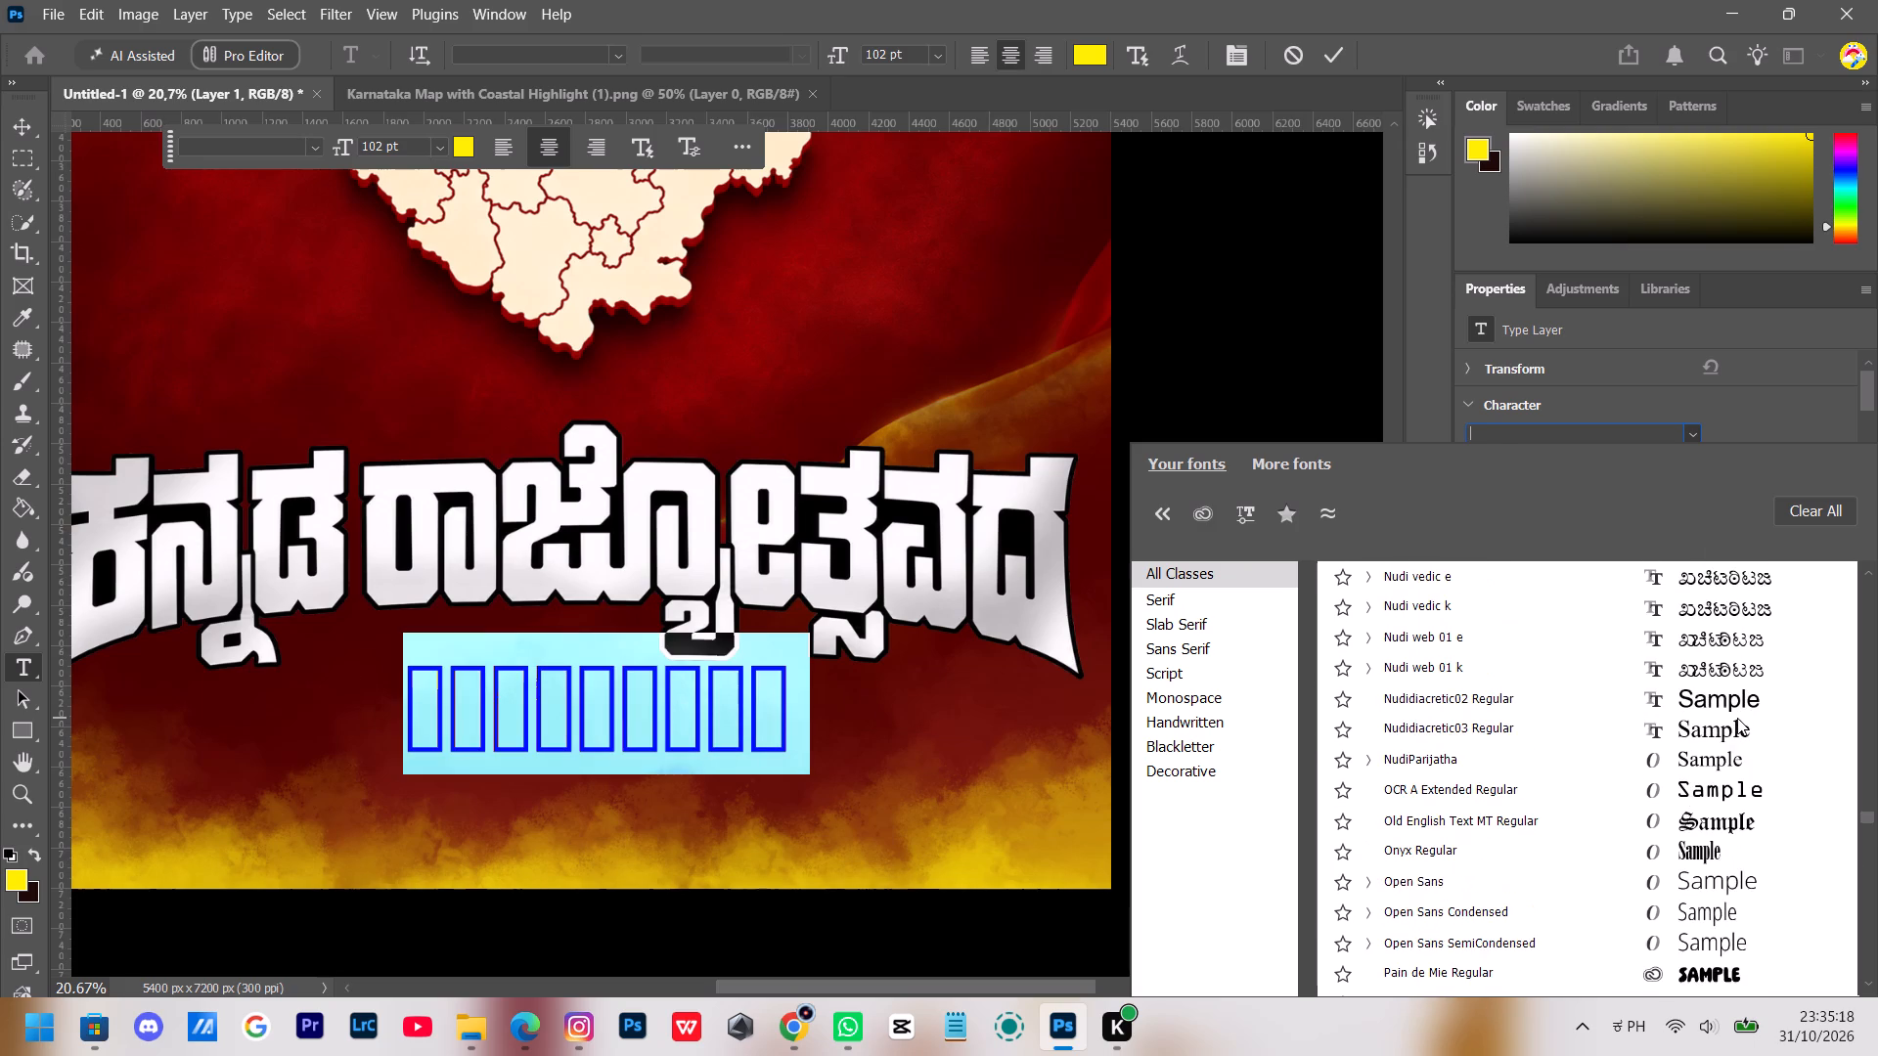
scroll(1737, 718, up, 16)
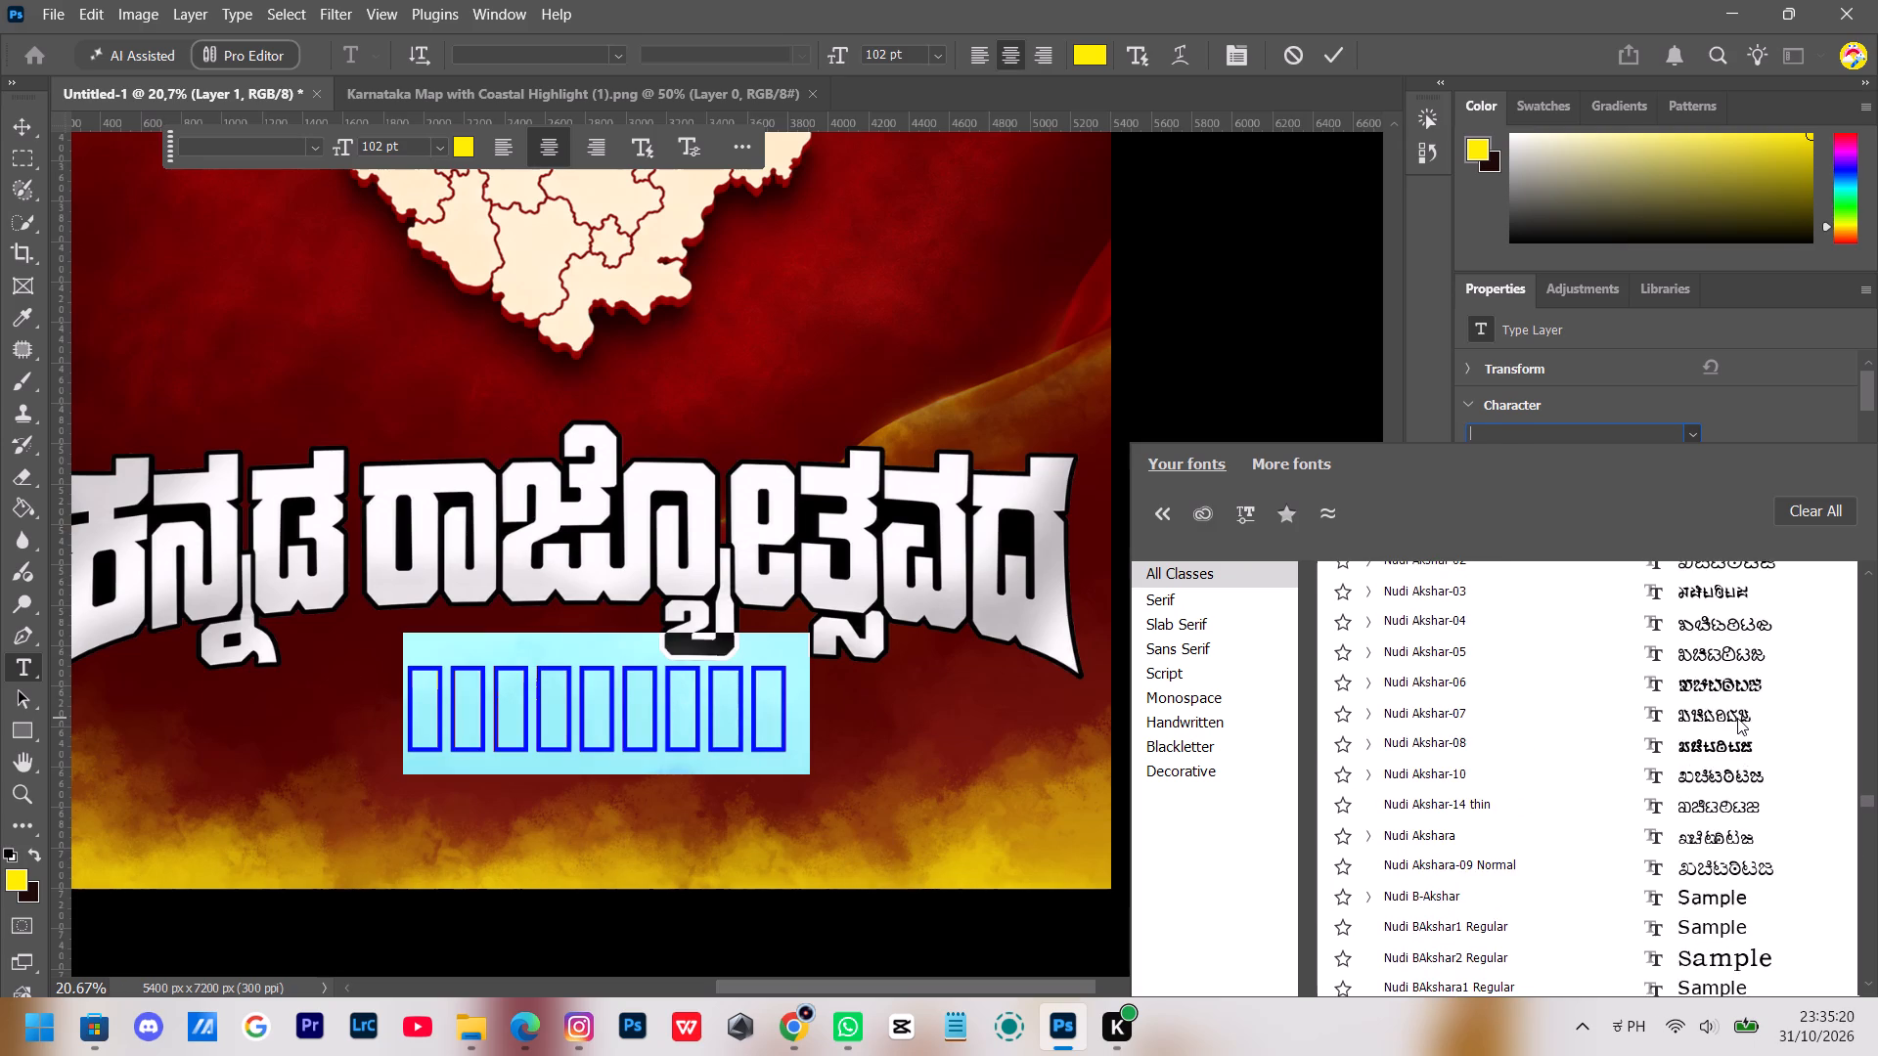
scroll(1737, 718, up, 16)
scroll(1745, 722, up, 15)
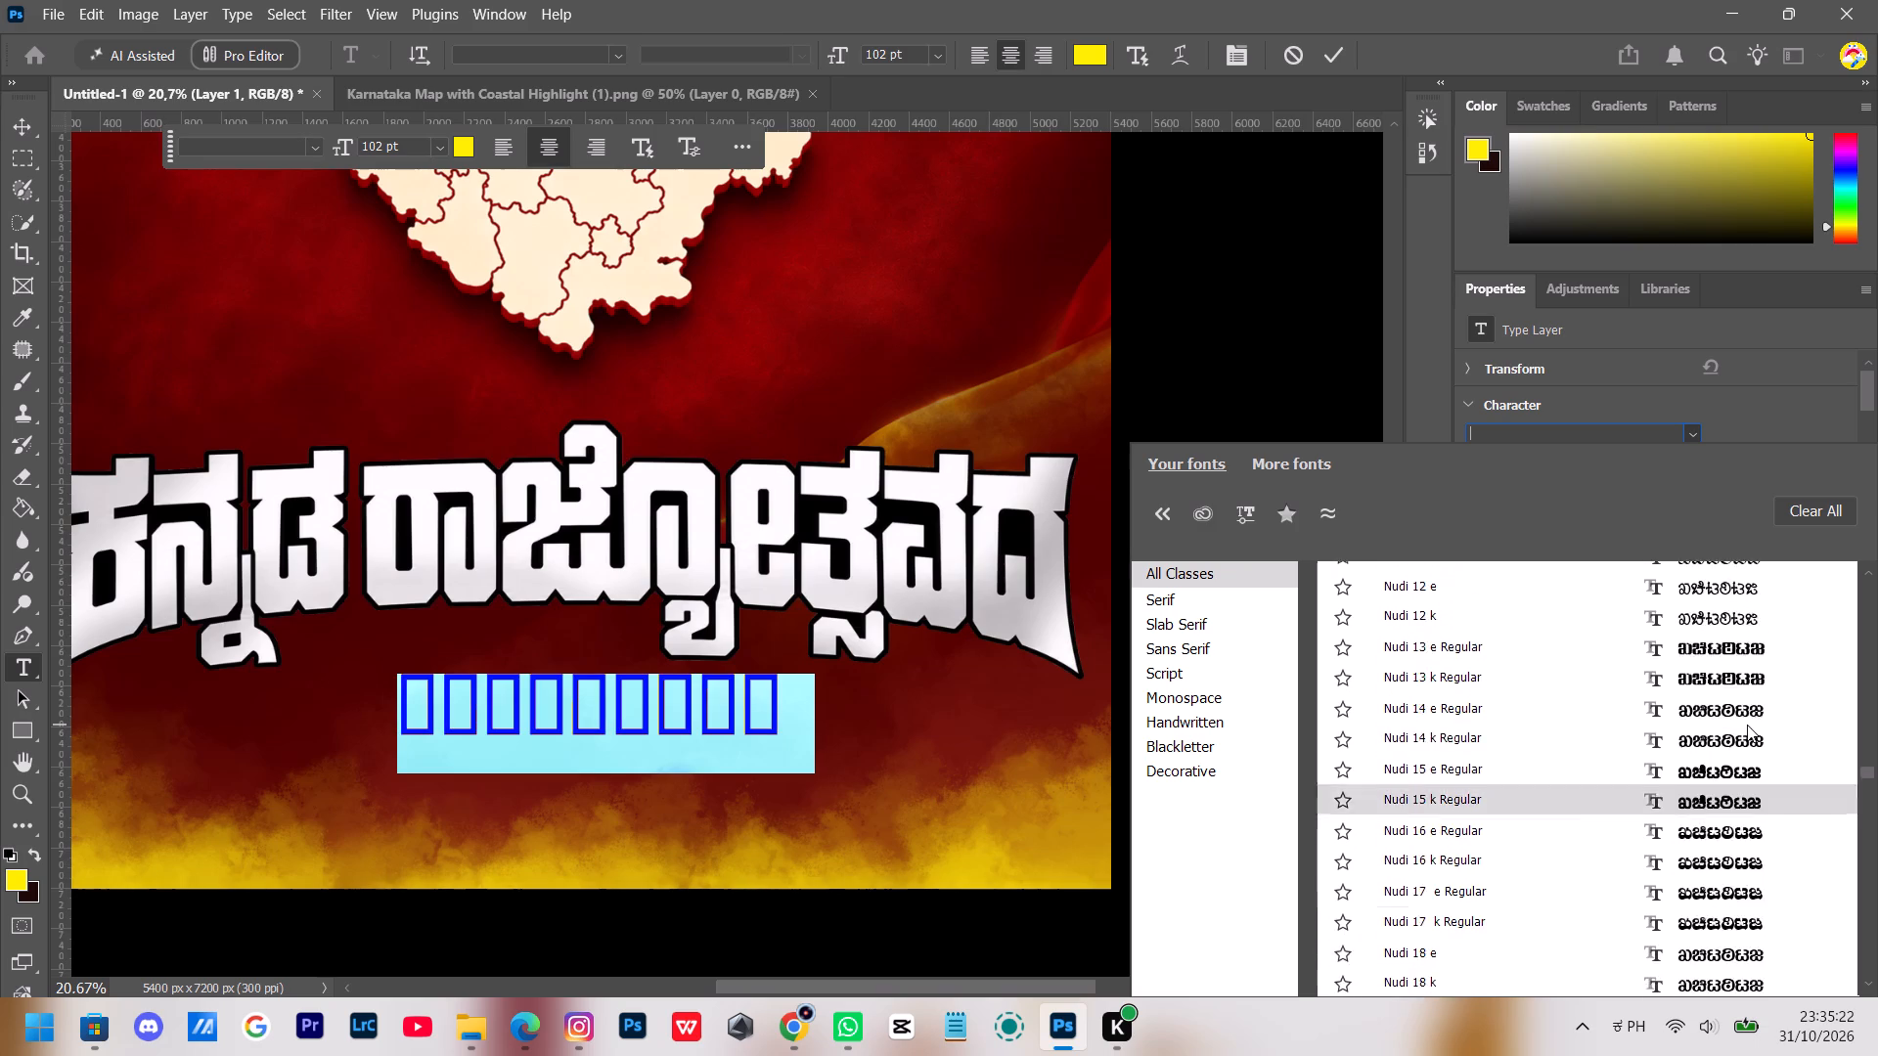
scroll(1747, 725, up, 9)
scroll(1747, 725, up, 12)
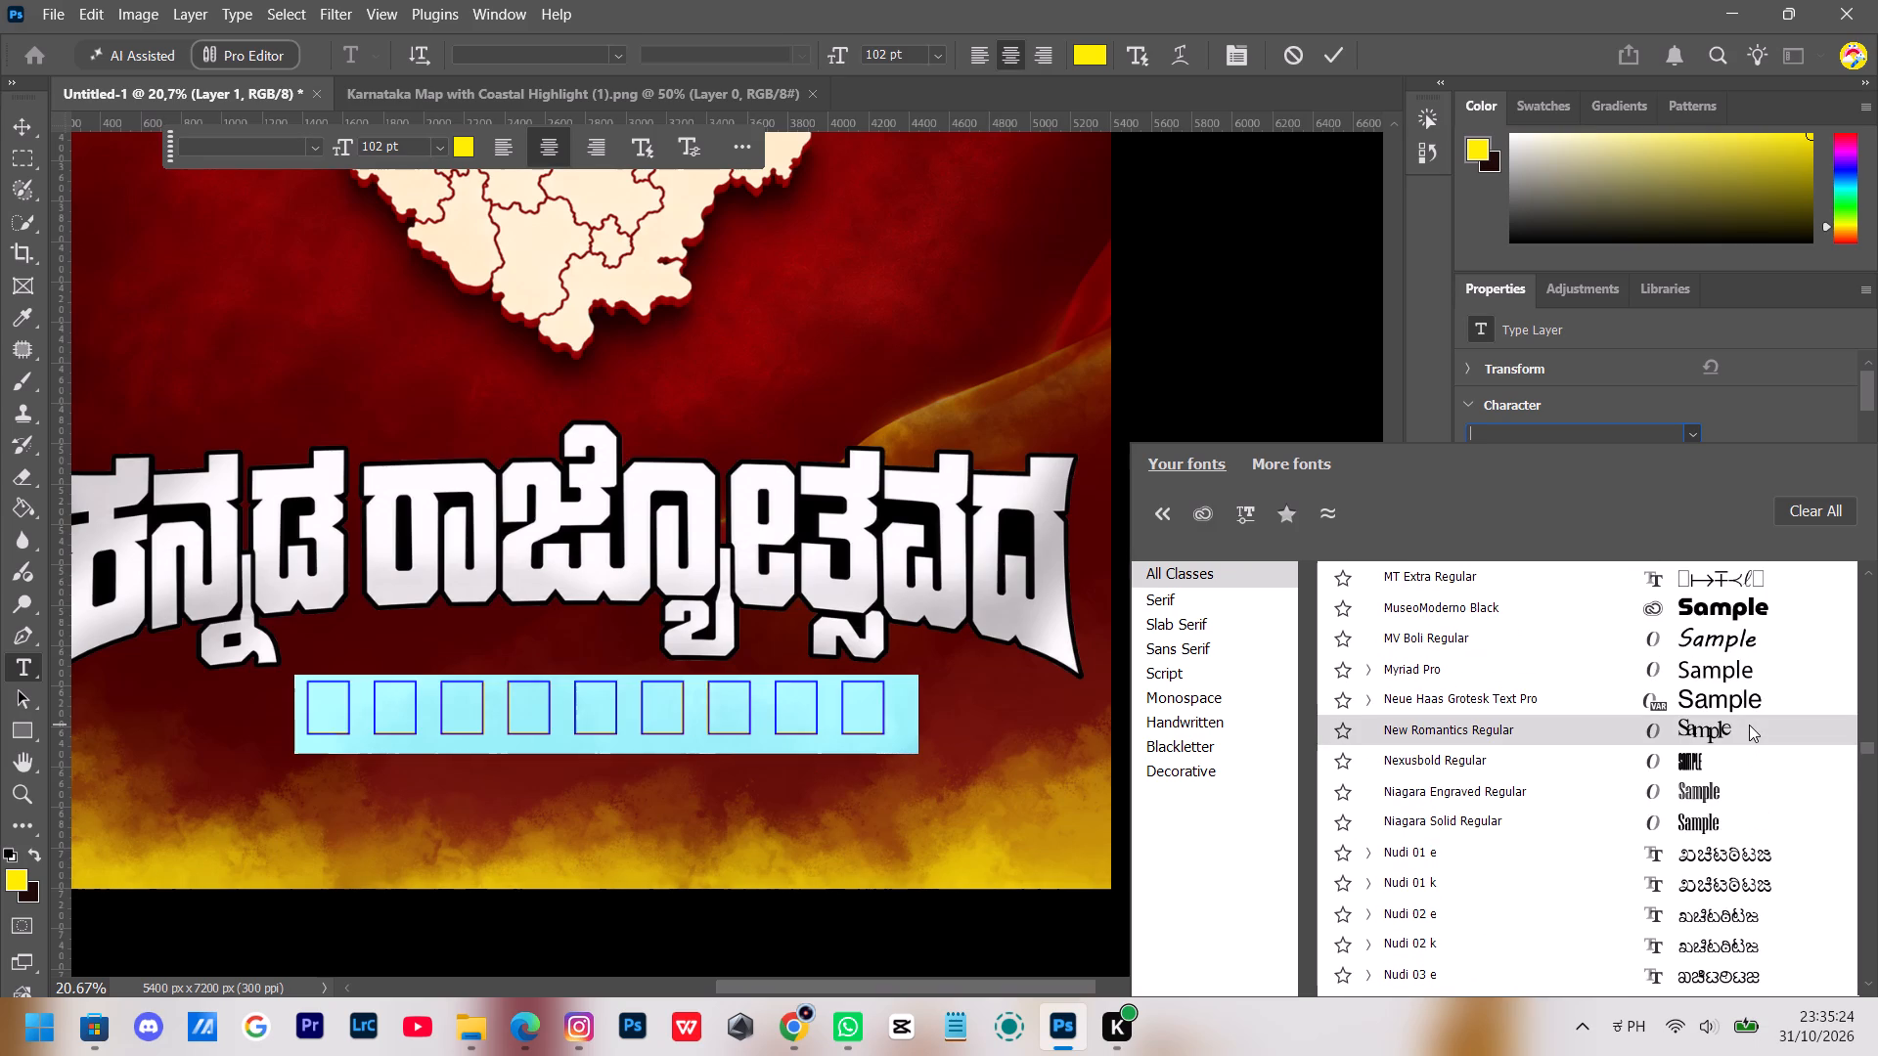
scroll(1749, 725, up, 18)
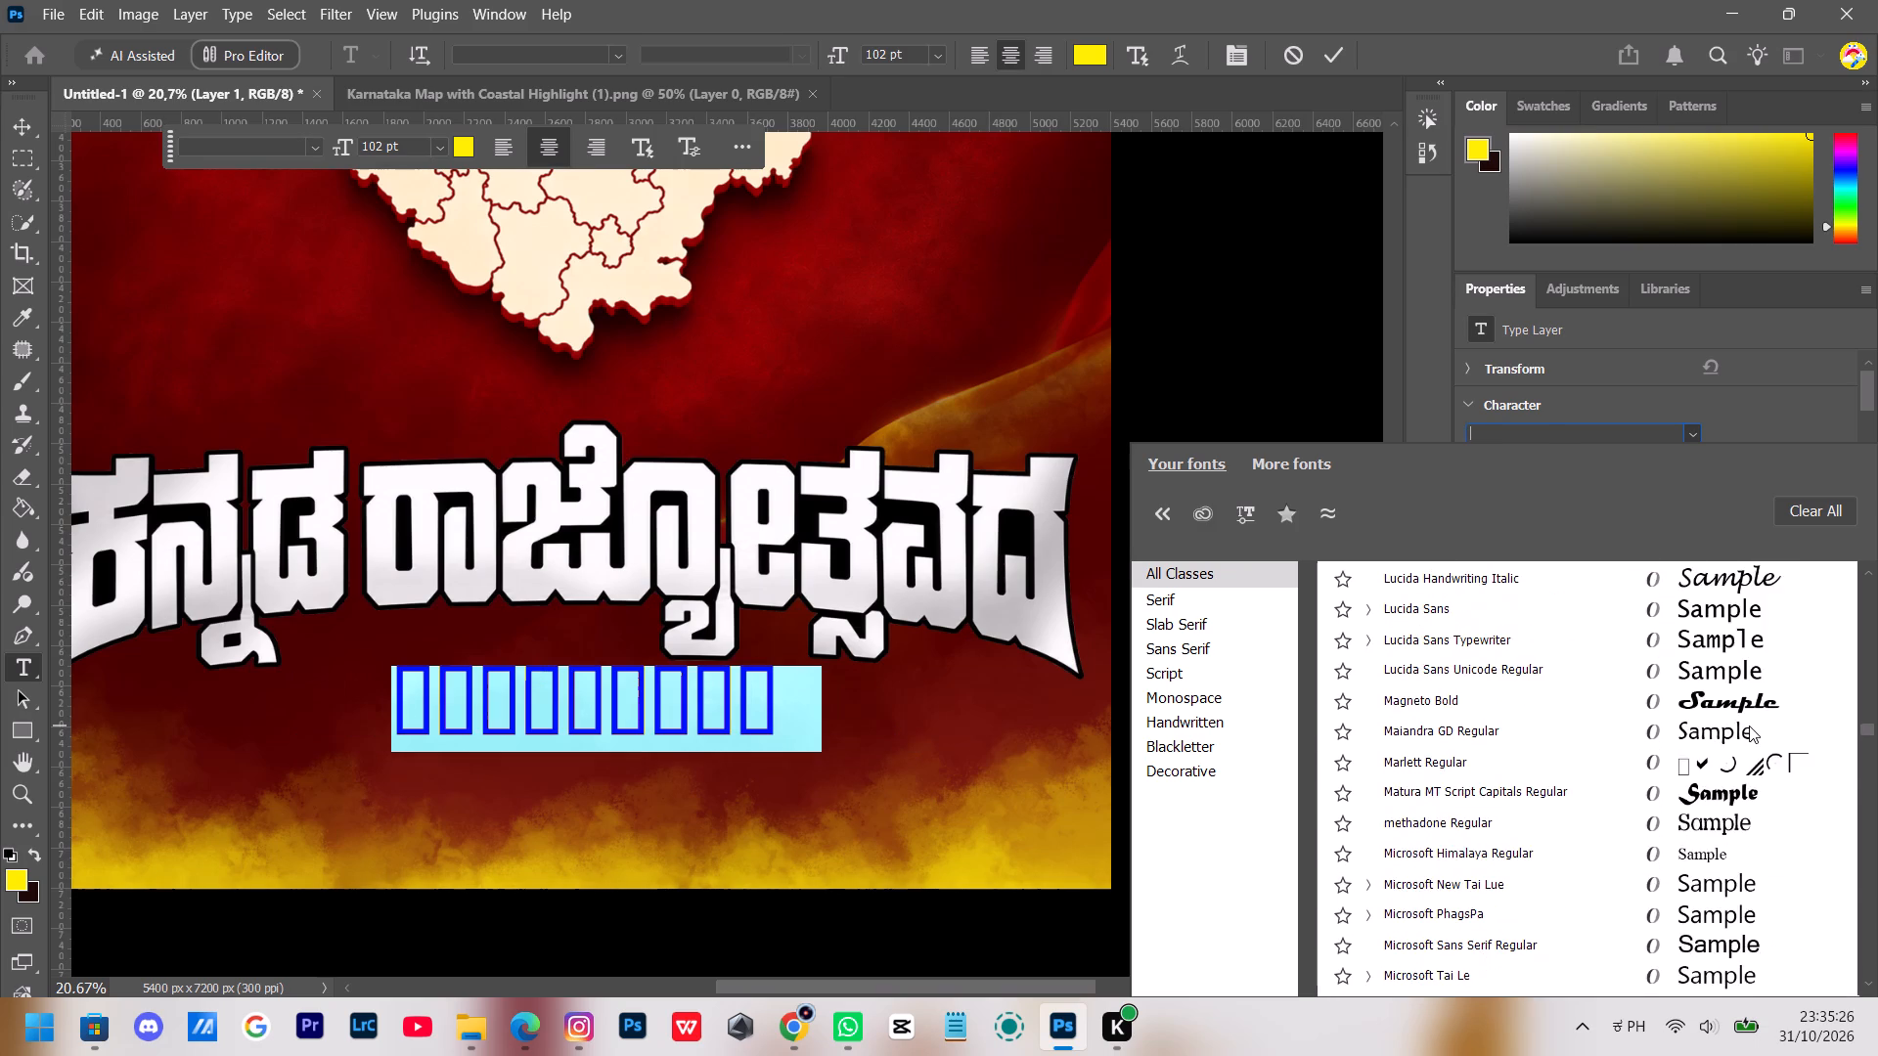
scroll(1749, 726, up, 4)
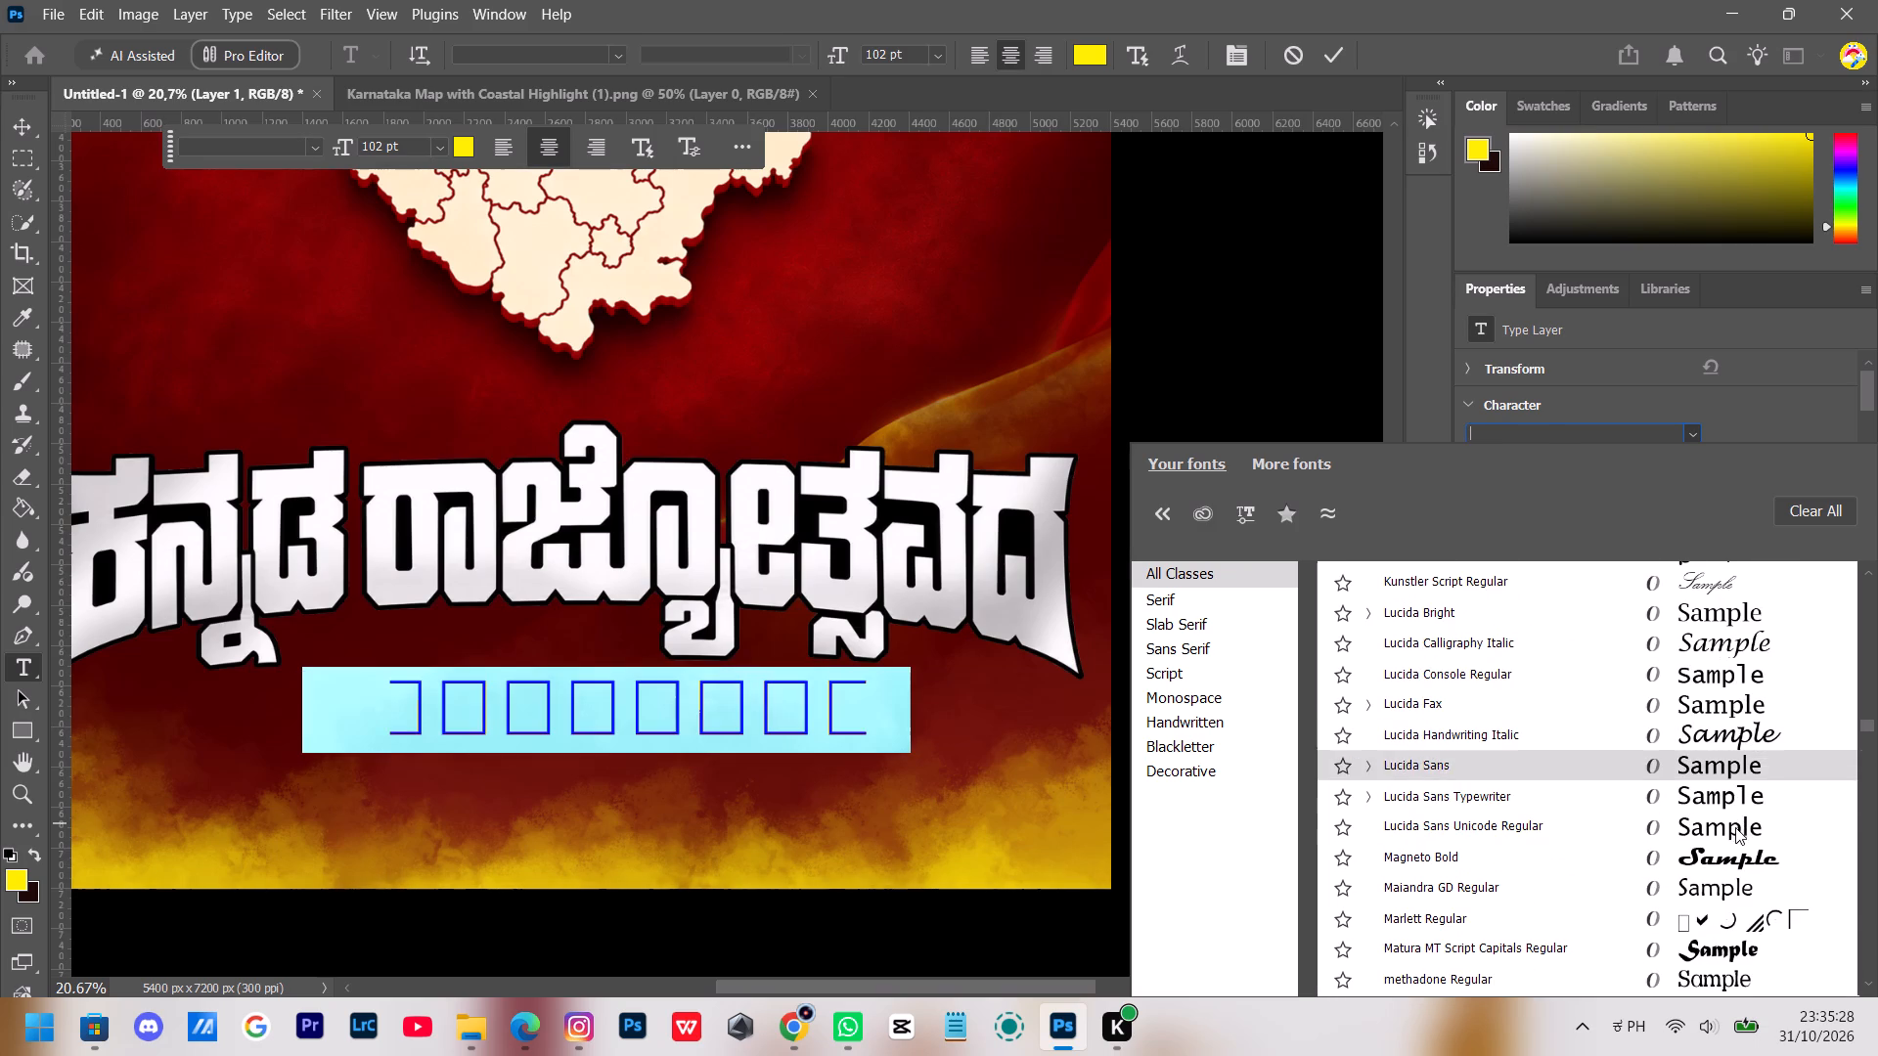
scroll(1735, 825, down, 2)
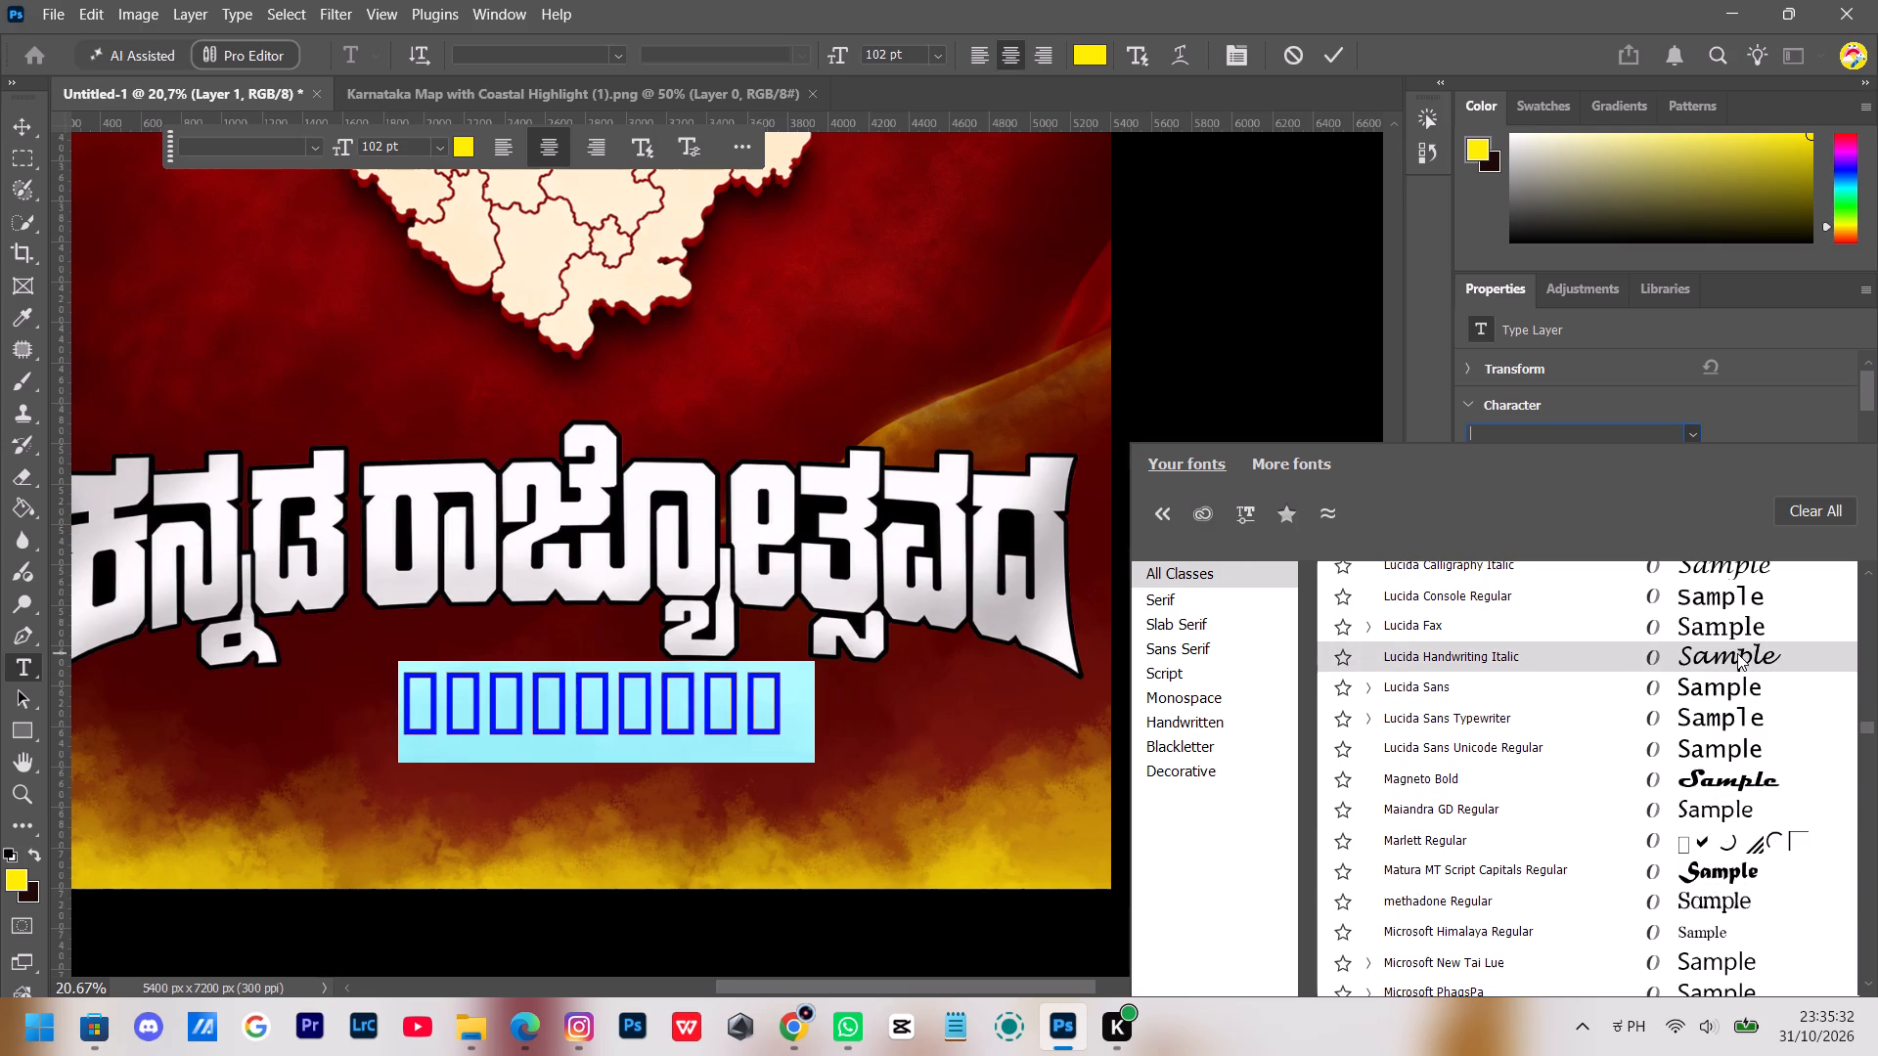
scroll(1737, 653, up, 4)
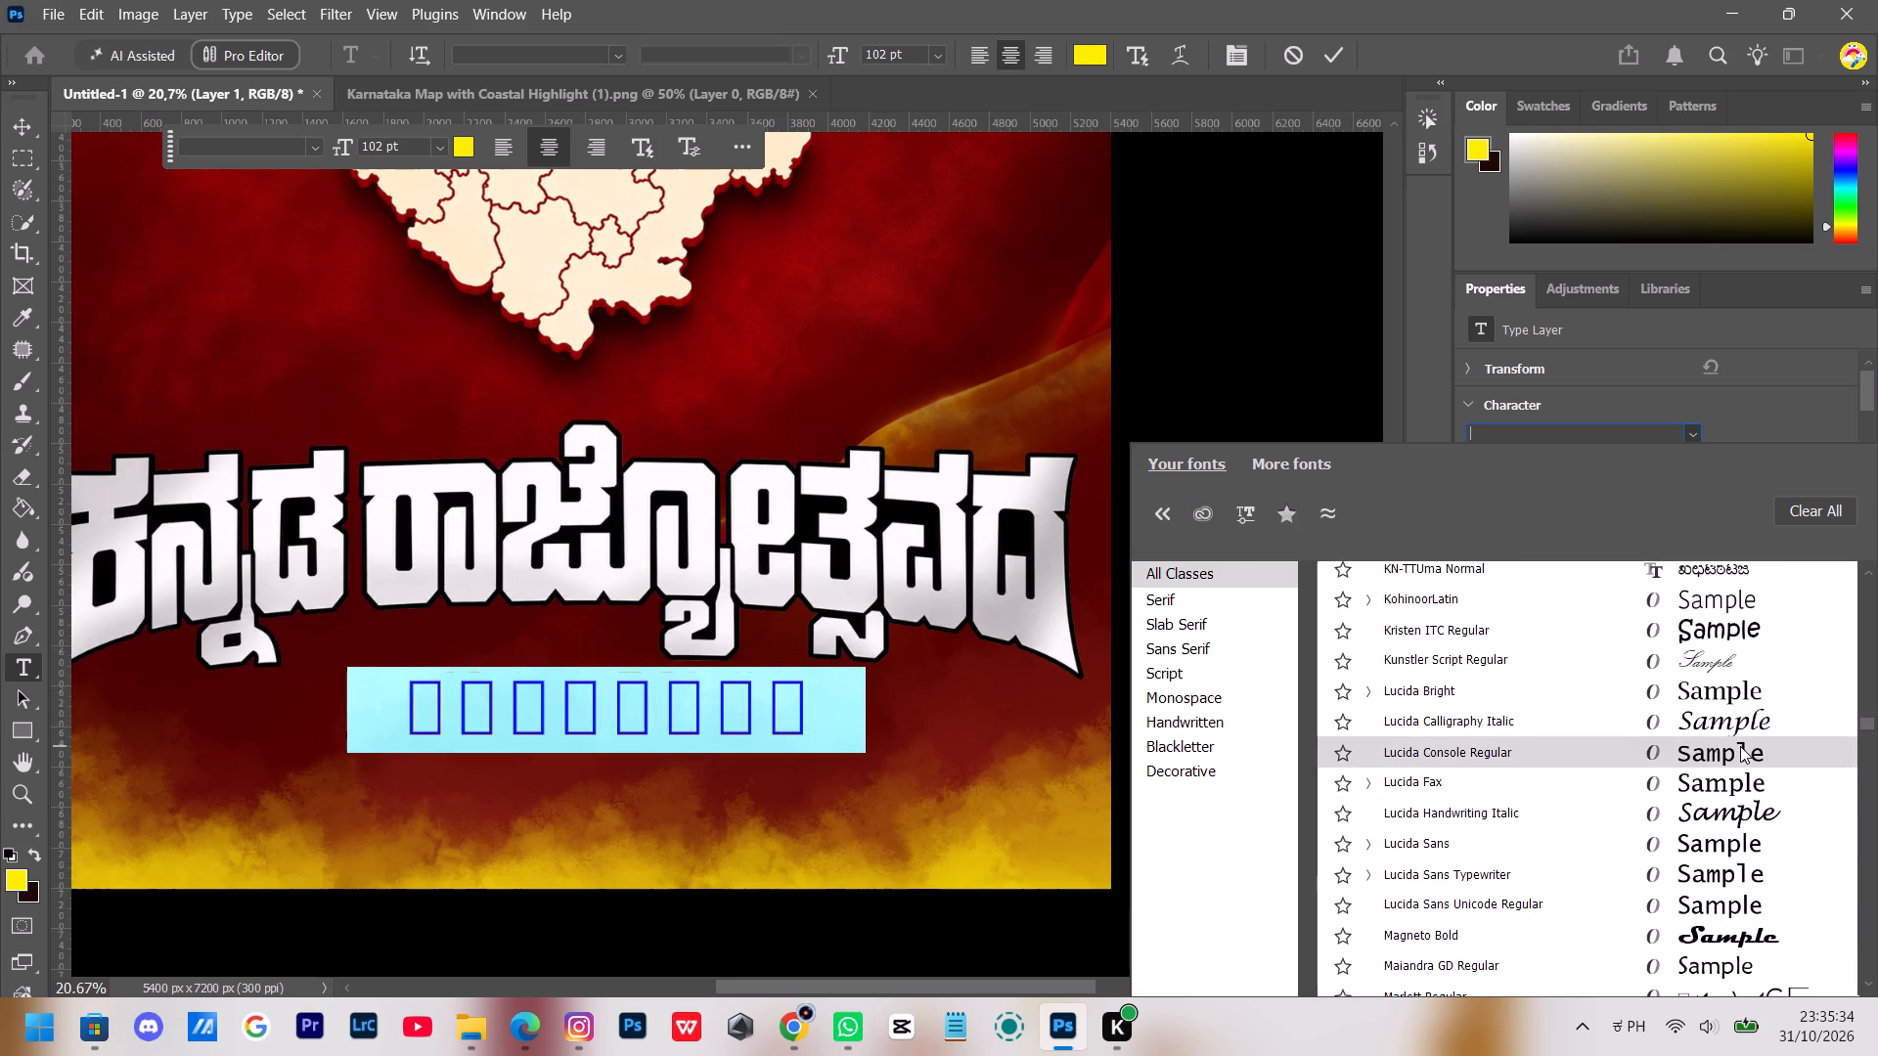
scroll(1740, 746, up, 4)
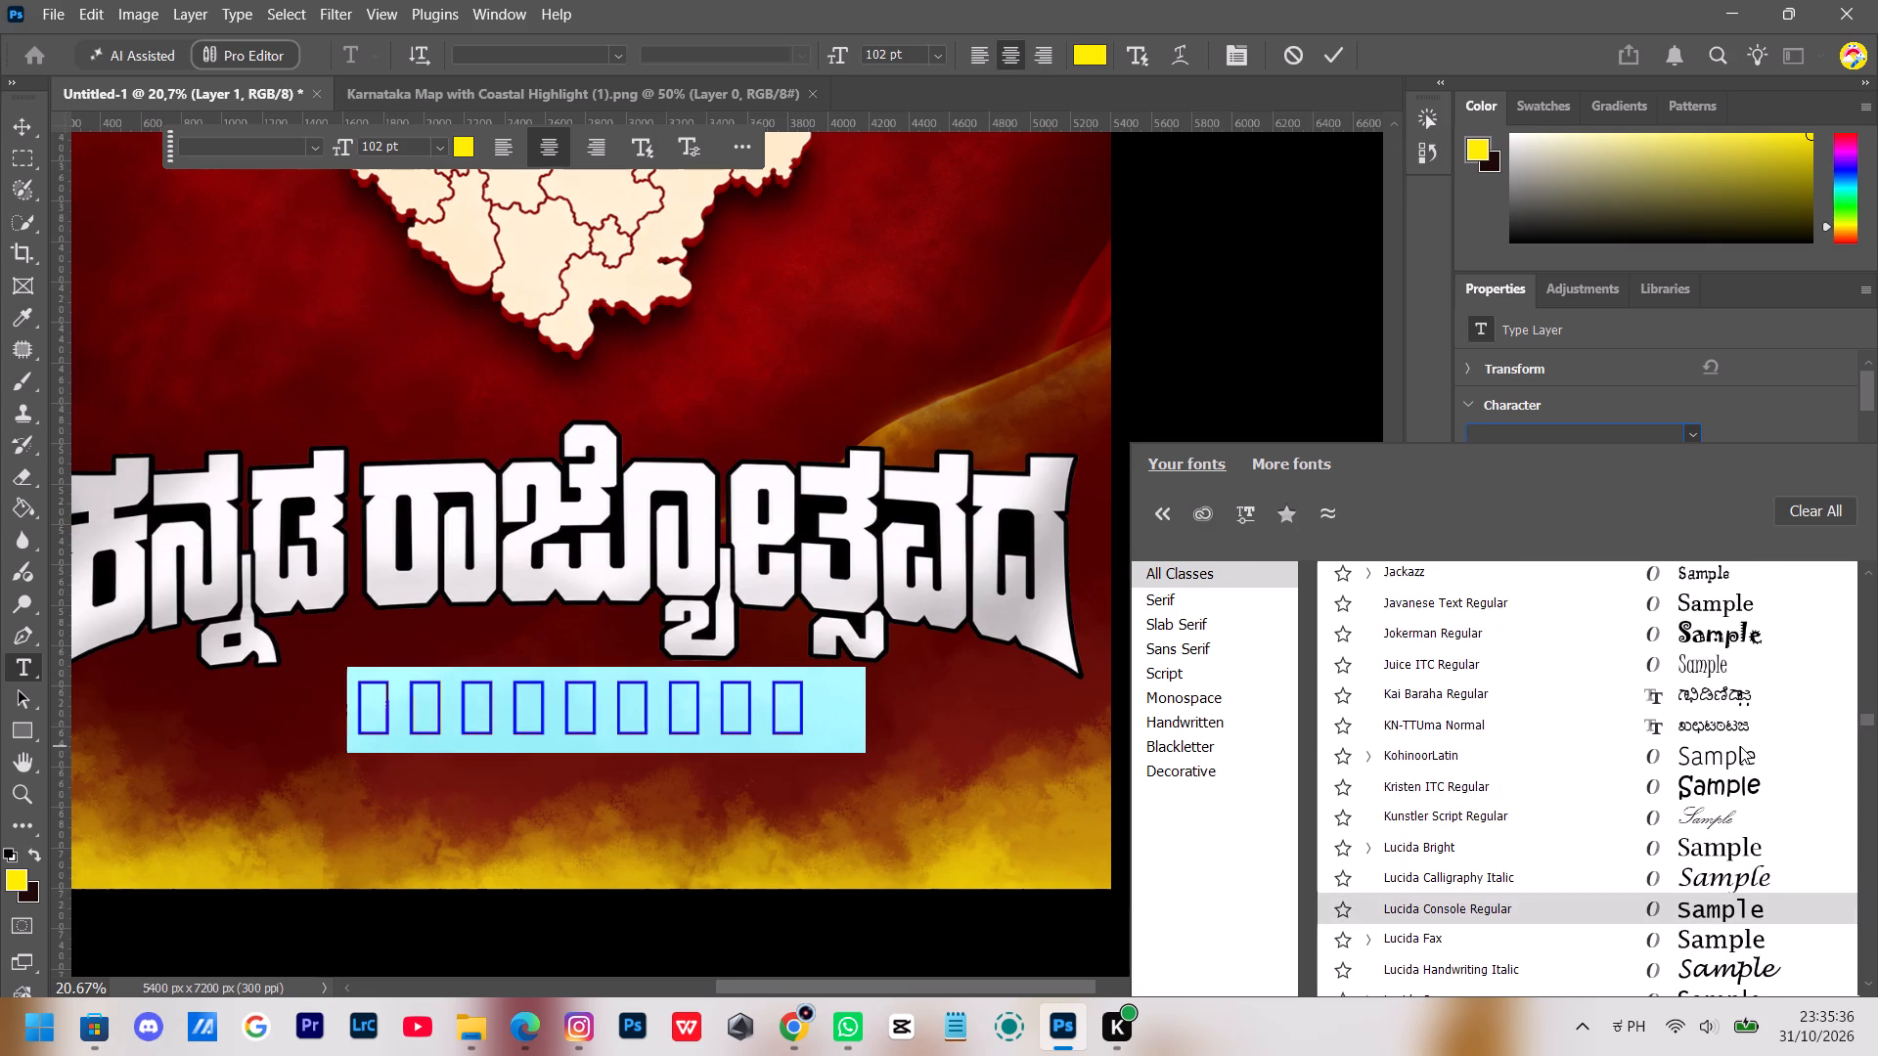
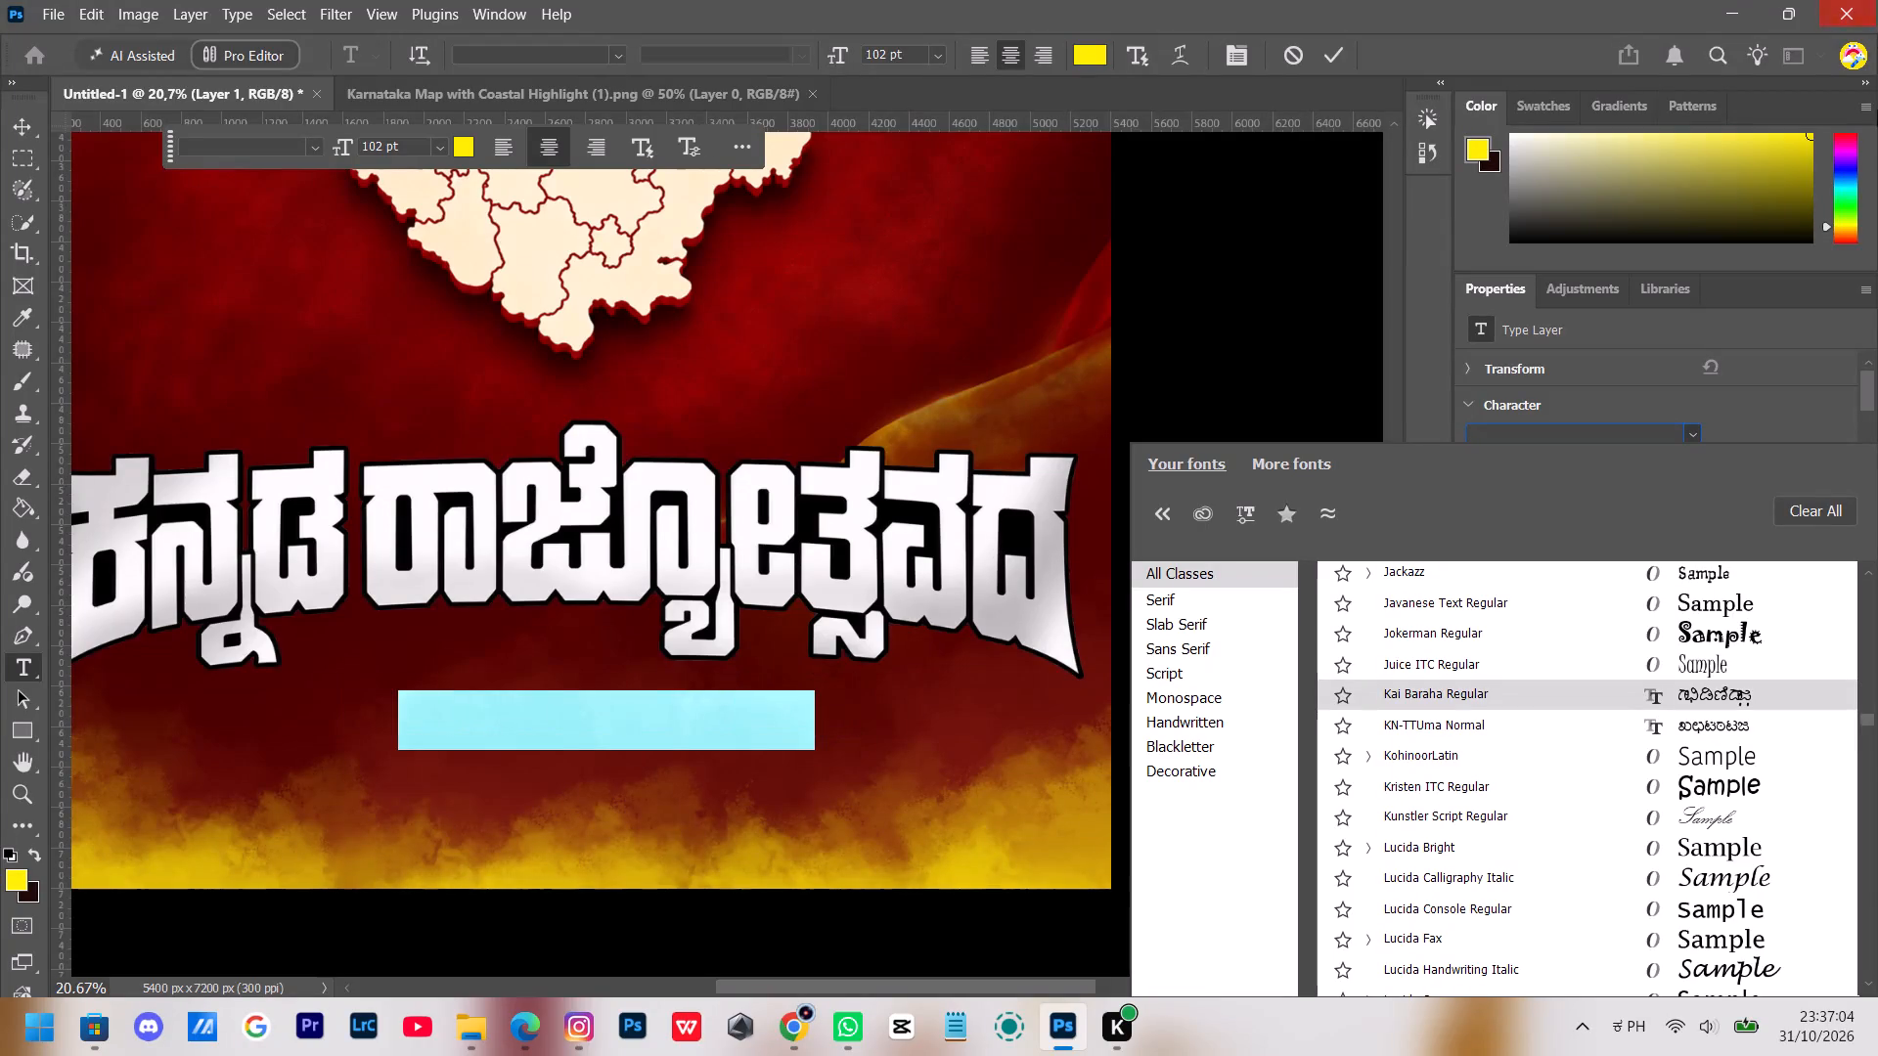
Look back through the installed fonts from Kai Baraha up to the start of the list for a typeface for the ಶುಭಾಶಯಗಳು greeting.
scroll(1720, 847, up, 5)
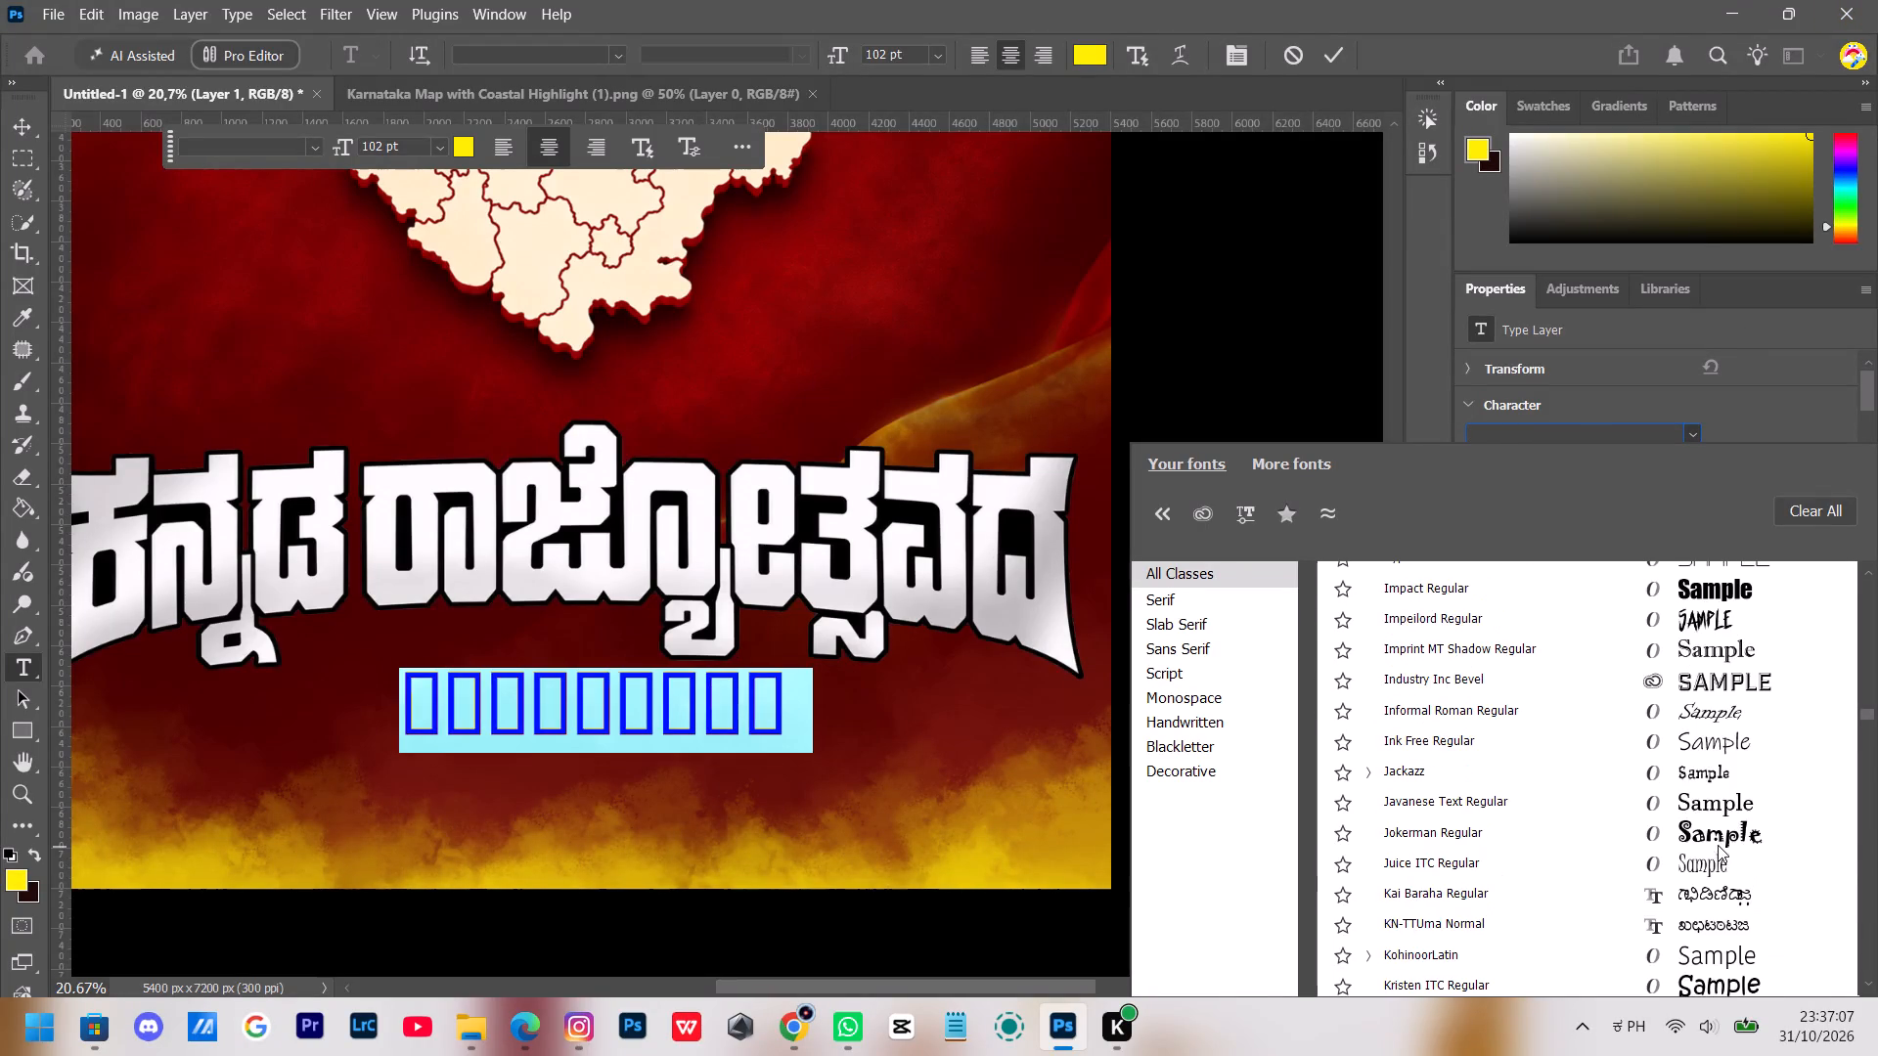
scroll(1715, 844, up, 13)
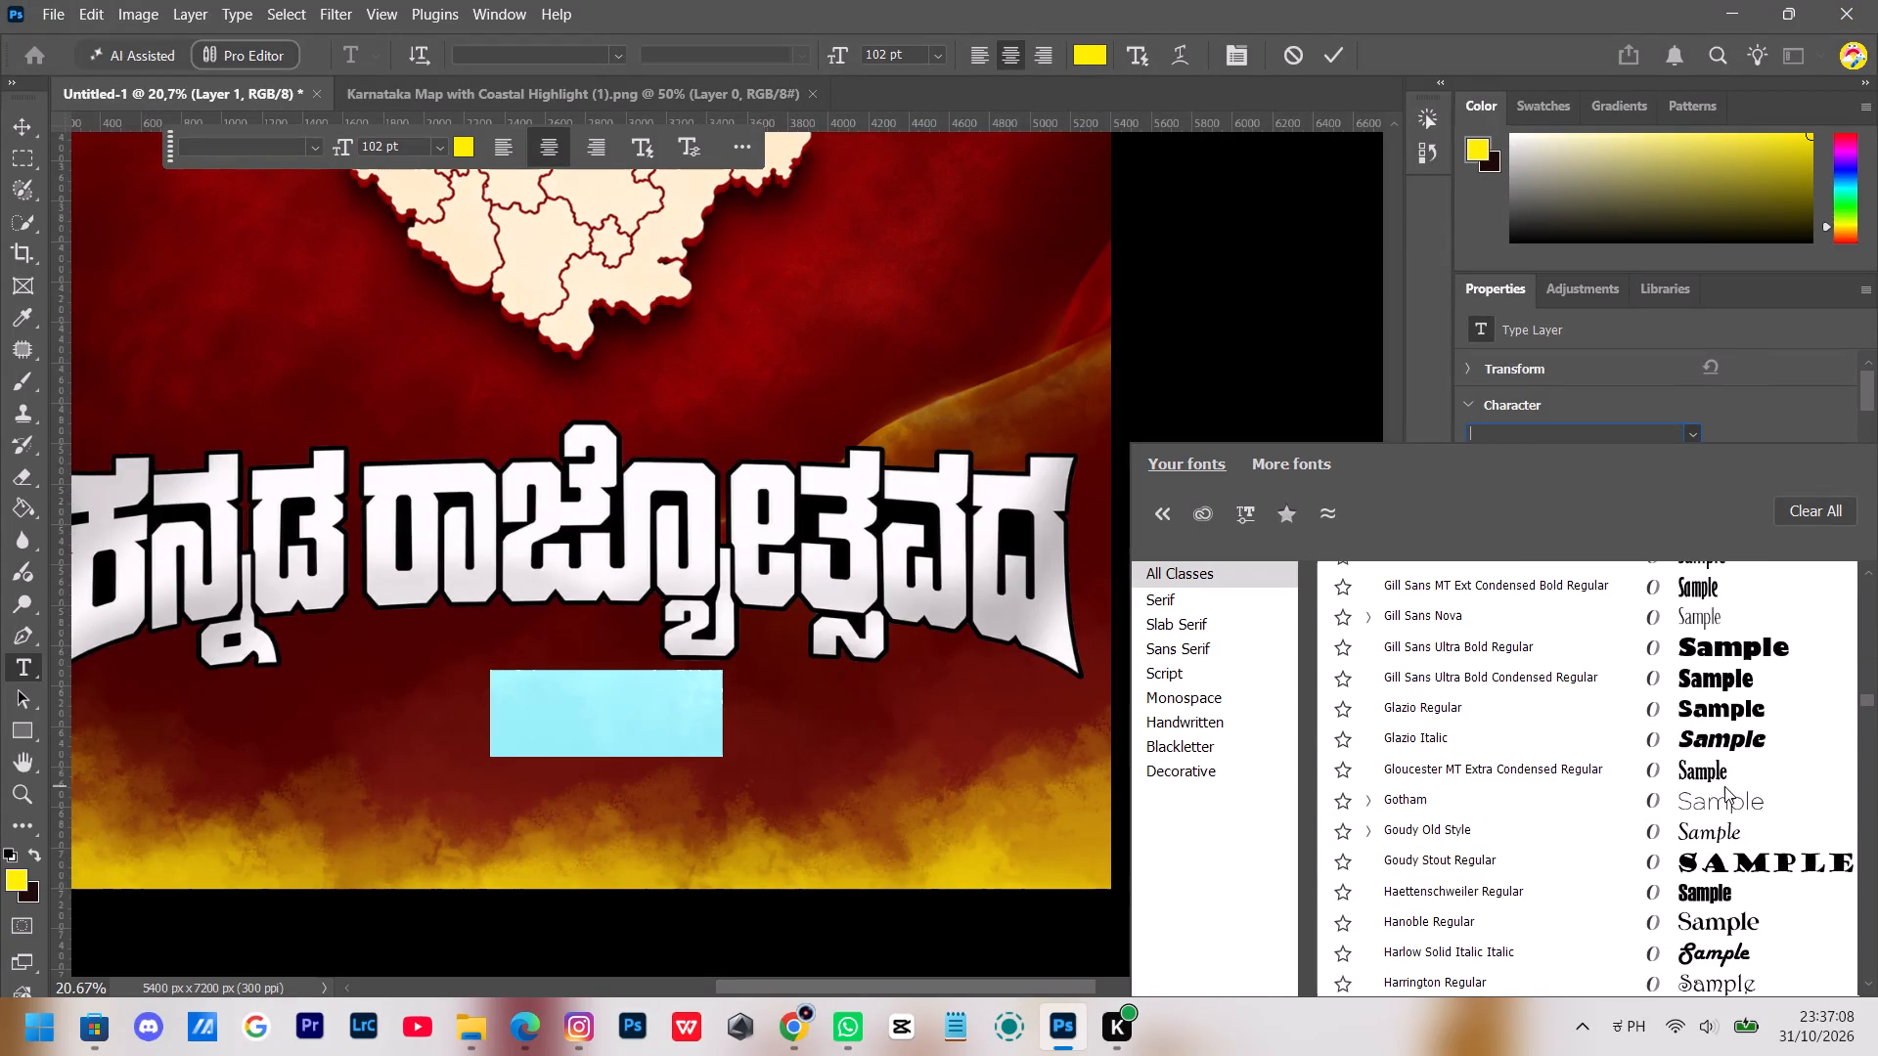
scroll(1724, 786, up, 14)
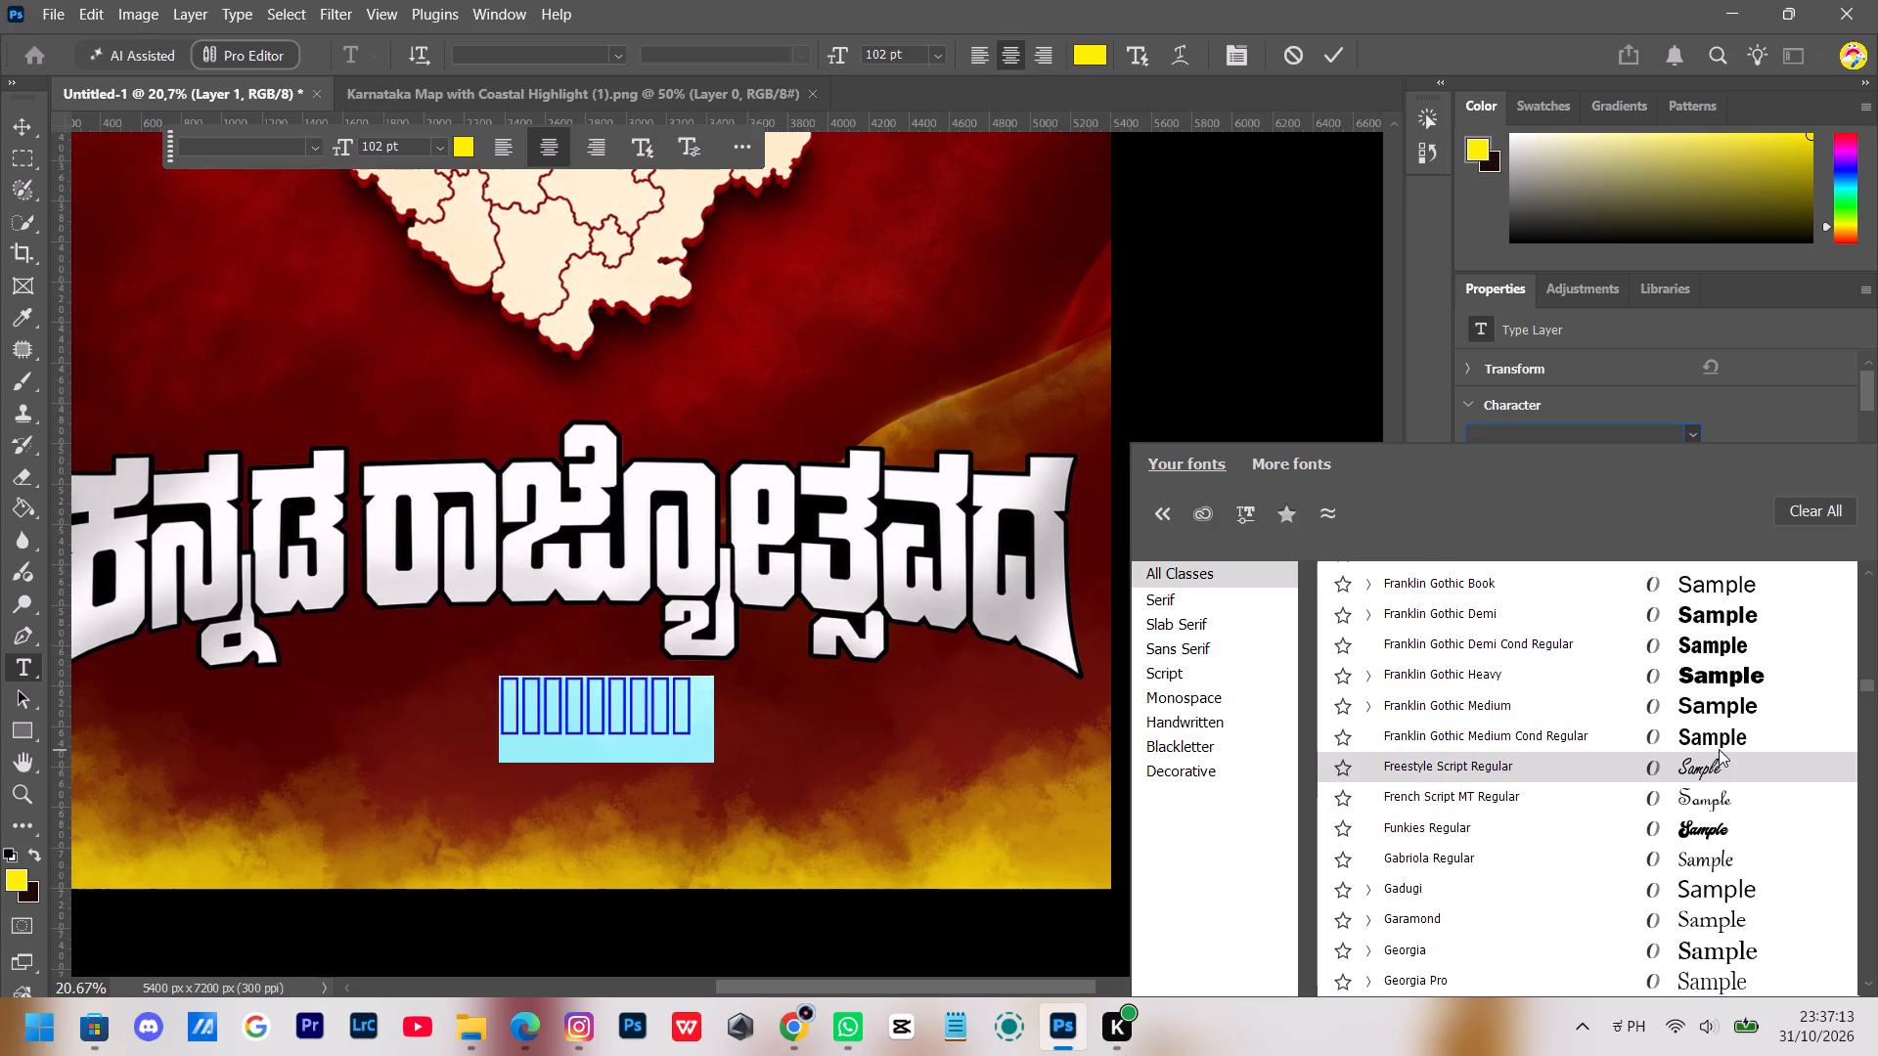
scroll(1719, 749, up, 5)
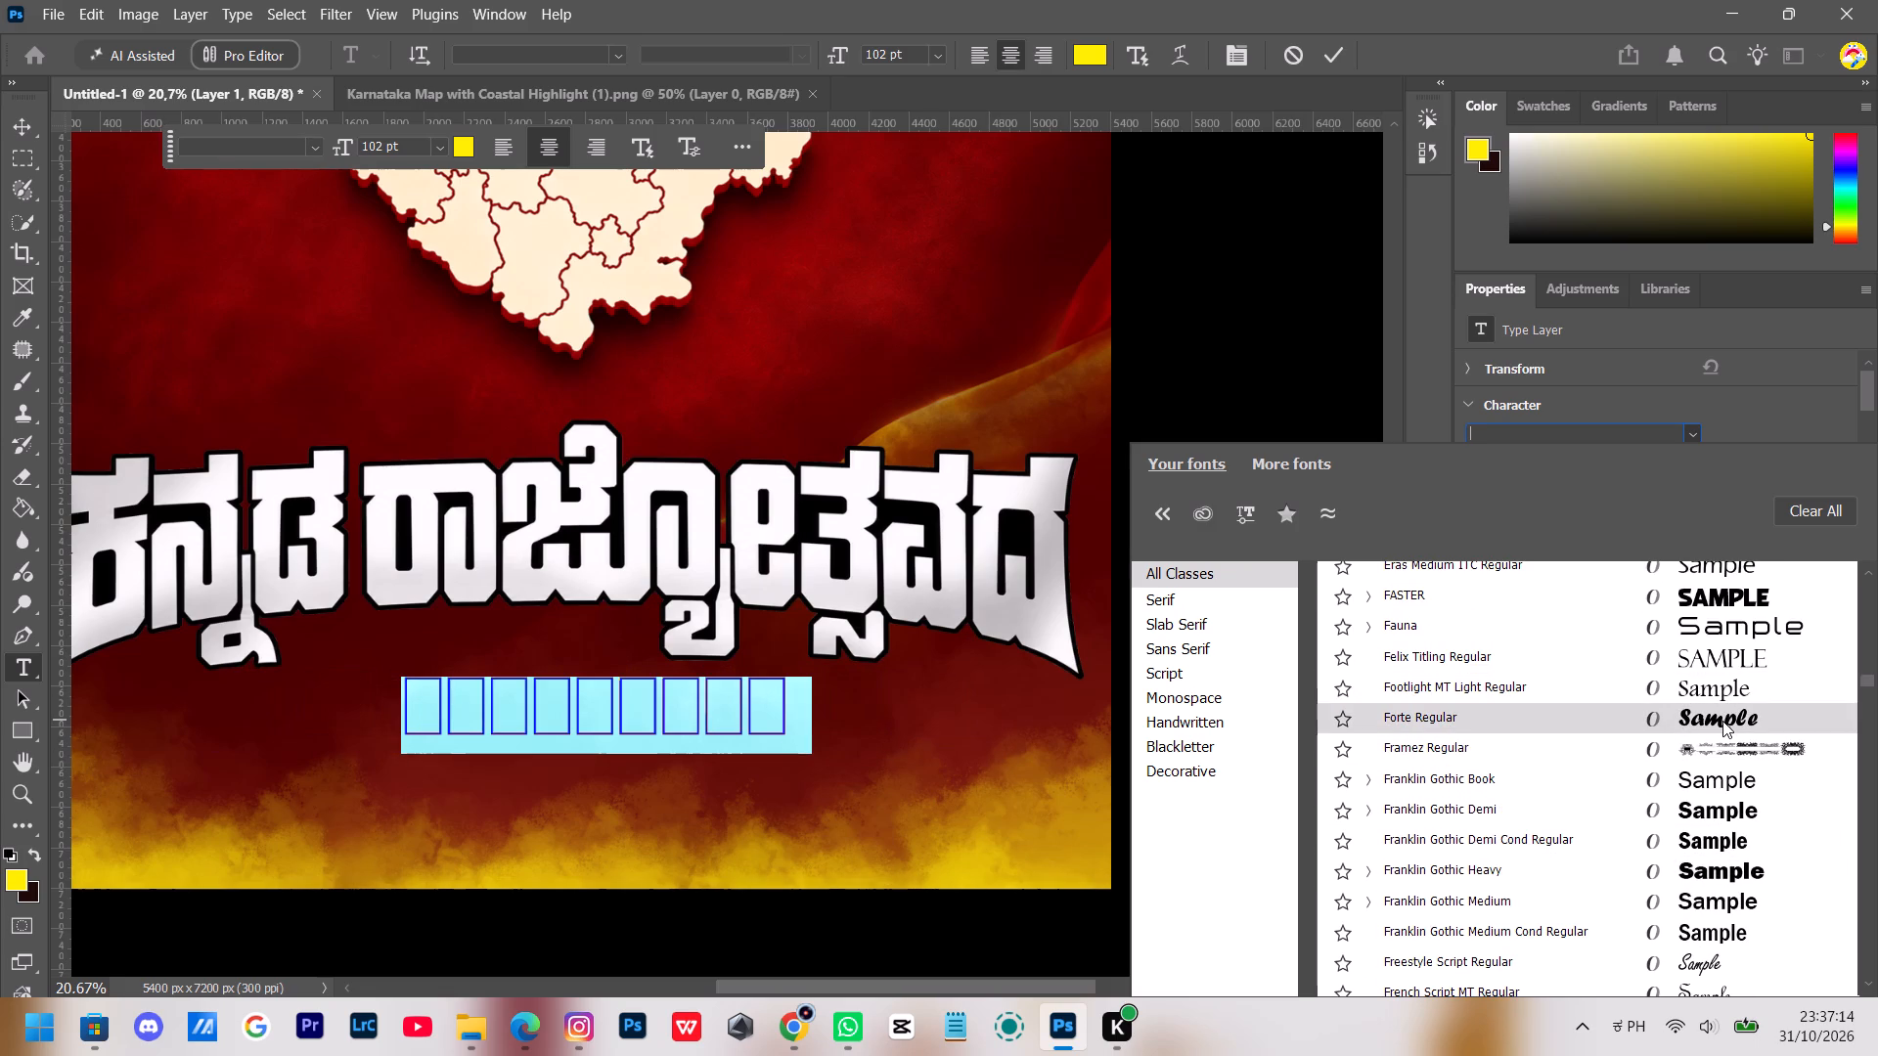
scroll(1722, 718, up, 12)
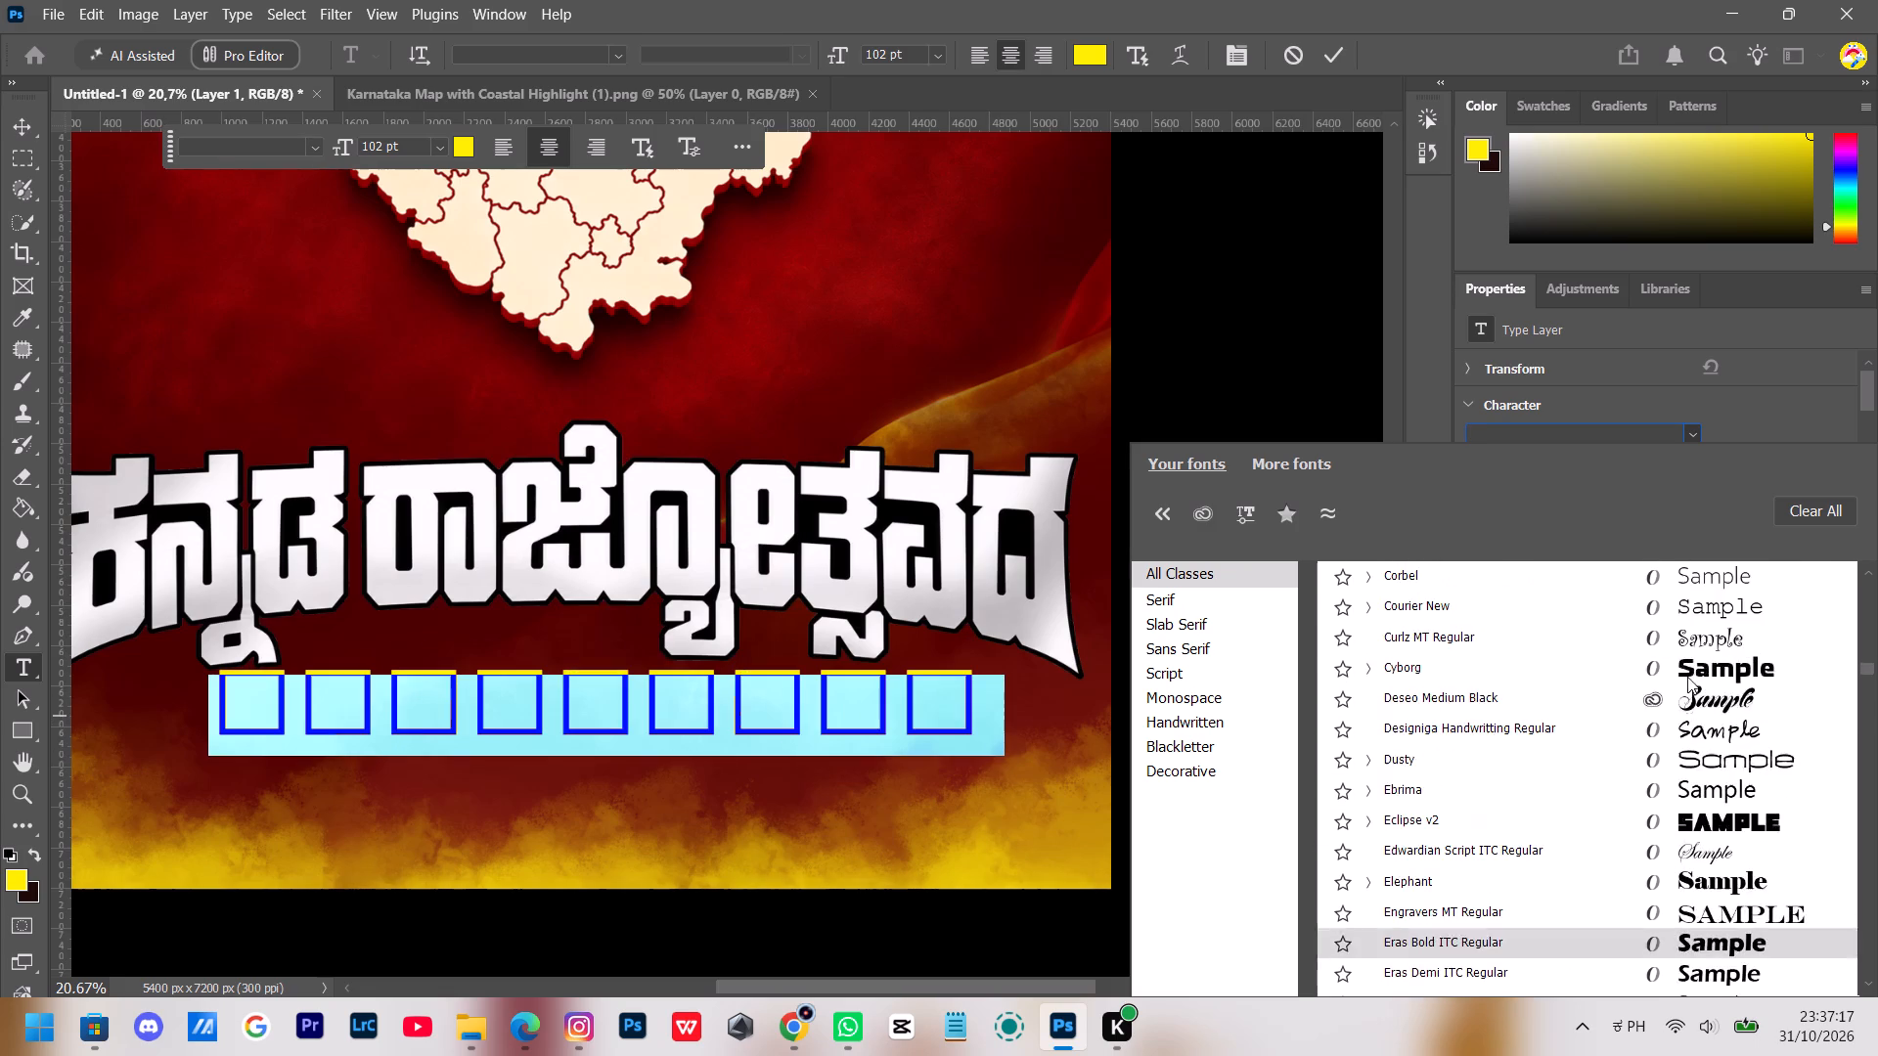
scroll(1790, 780, up, 20)
scroll(1790, 780, up, 13)
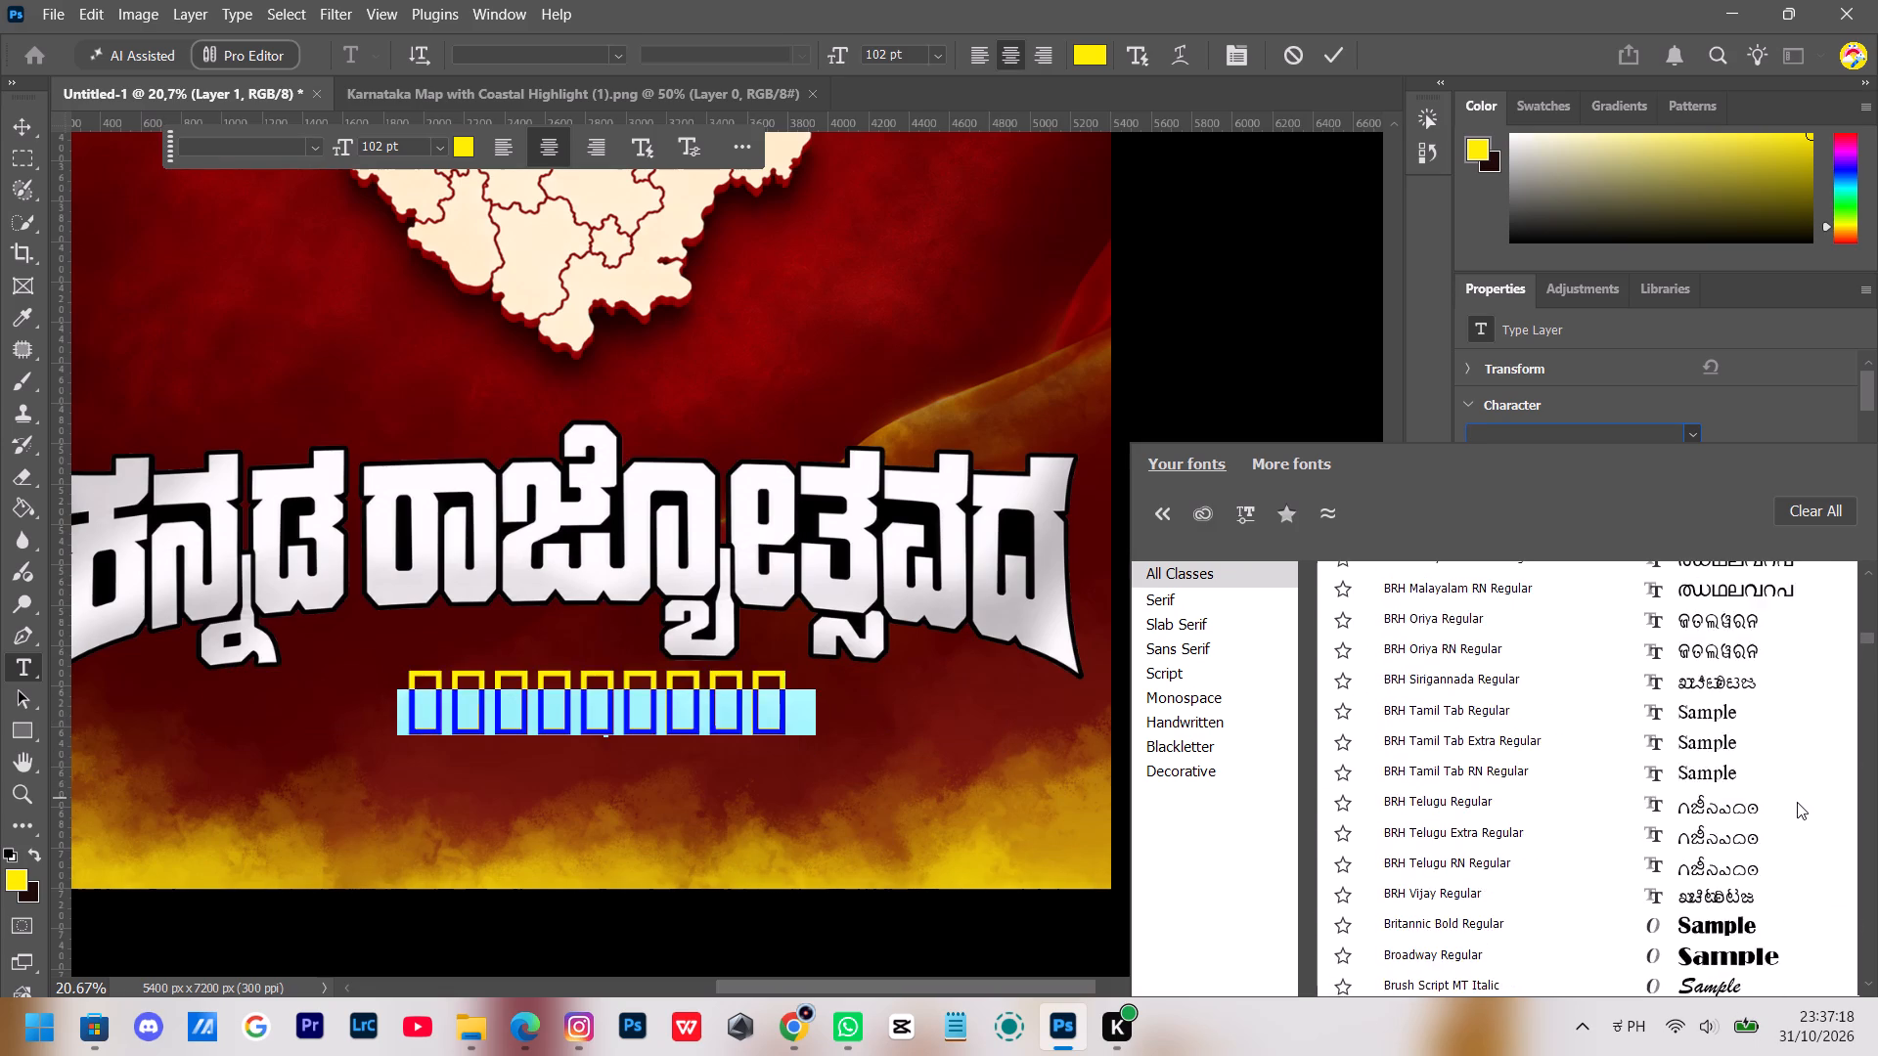
scroll(1797, 802, up, 18)
scroll(1797, 802, up, 5)
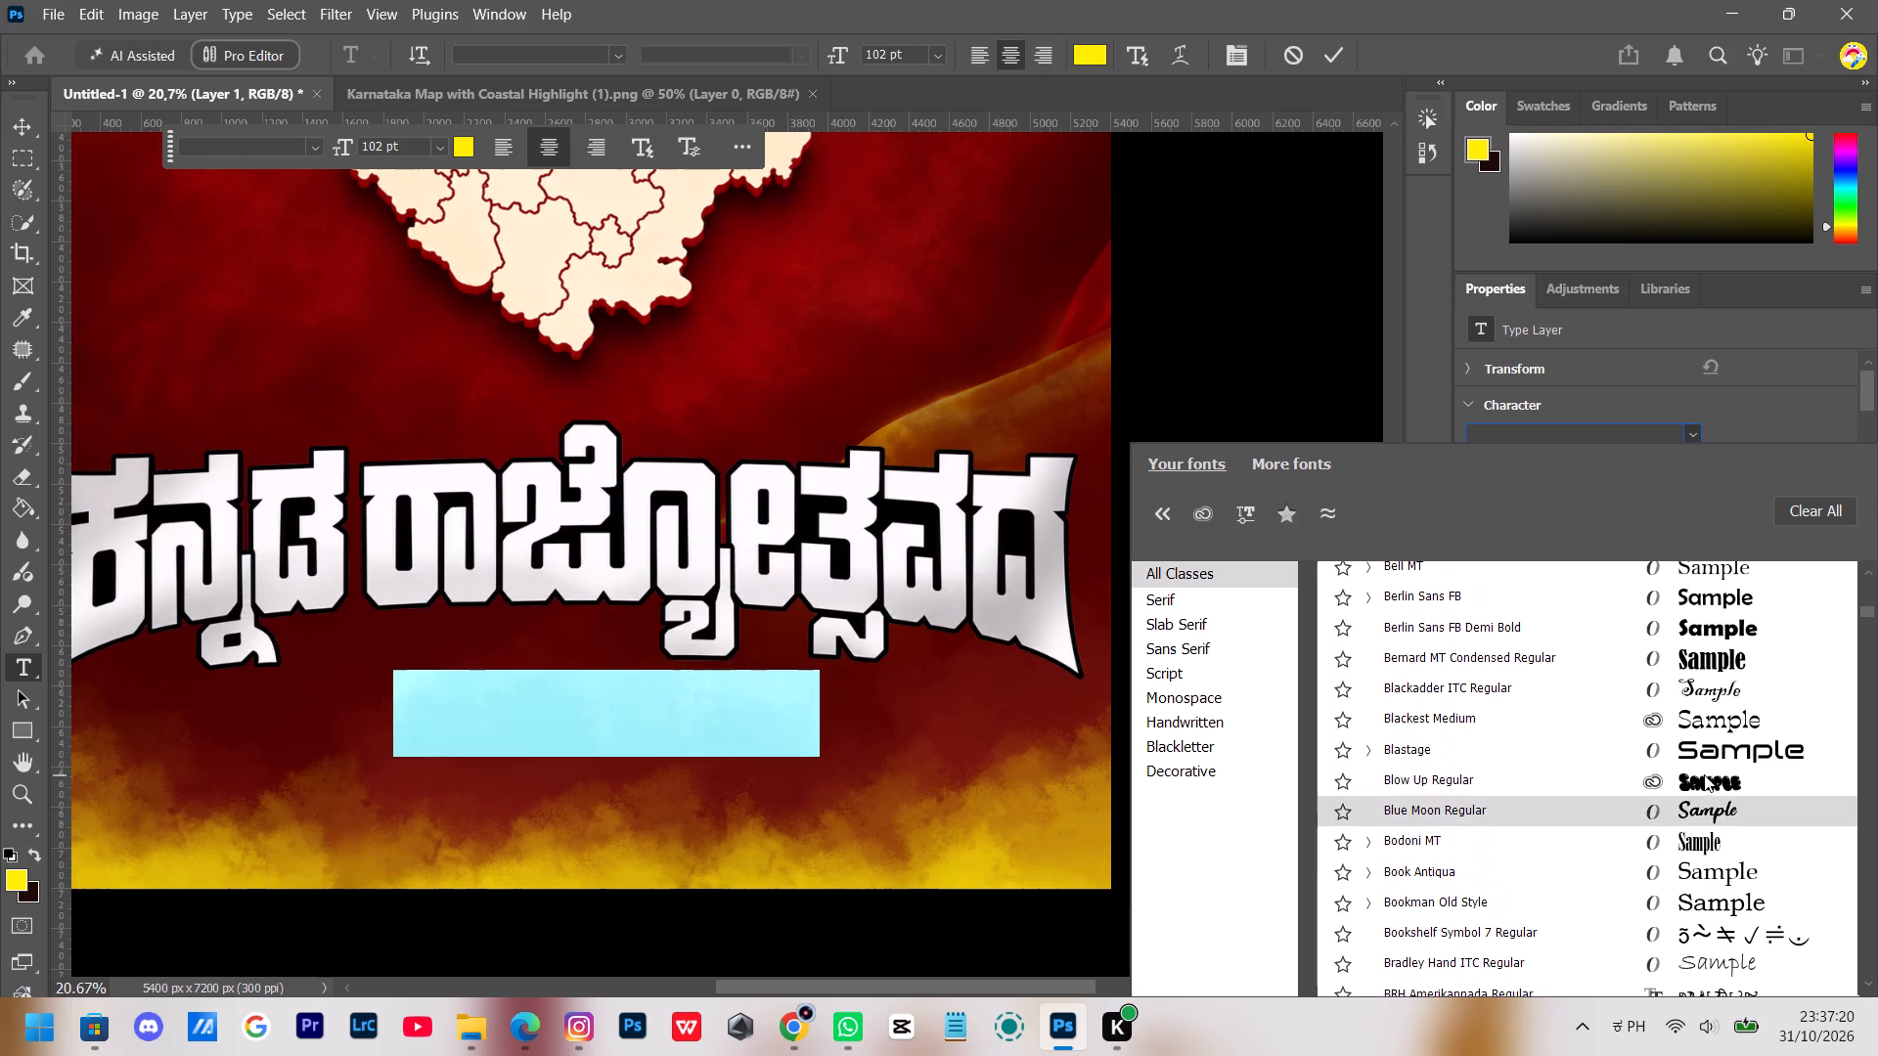
scroll(1728, 743, up, 4)
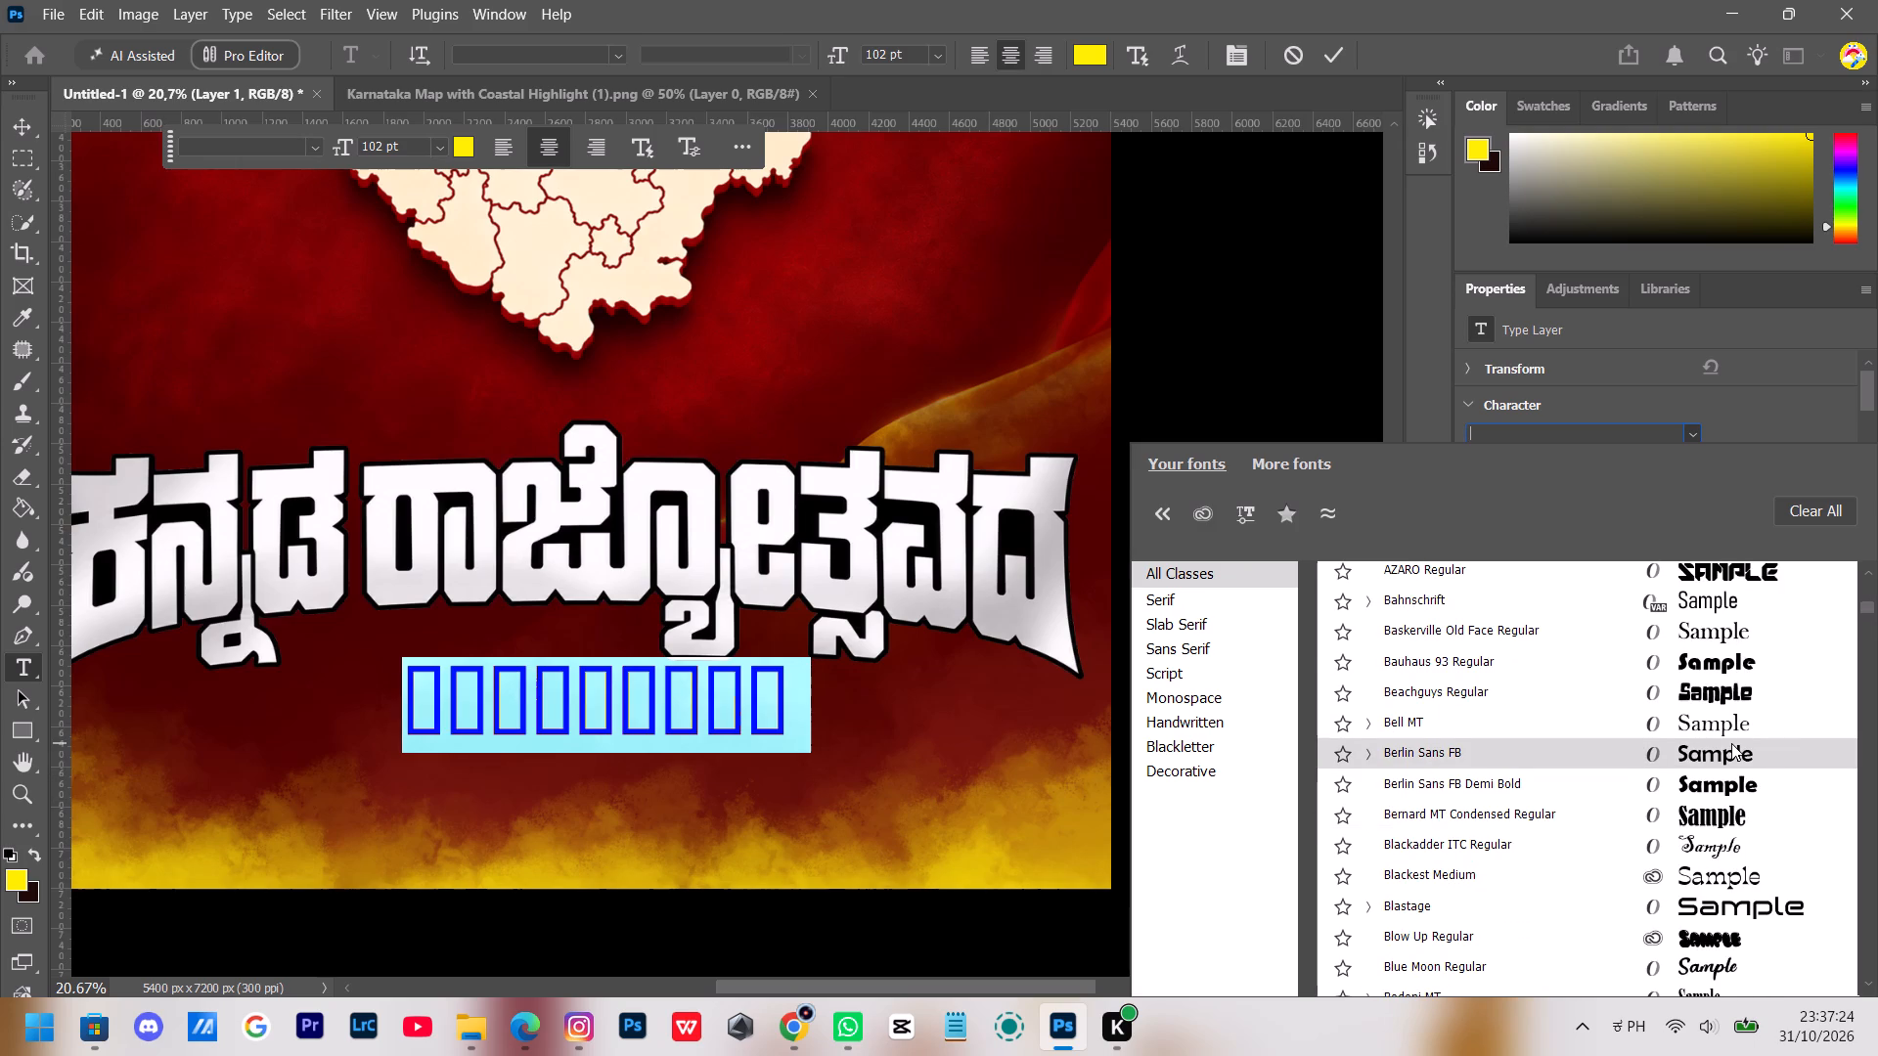
scroll(1555, 576, up, 12)
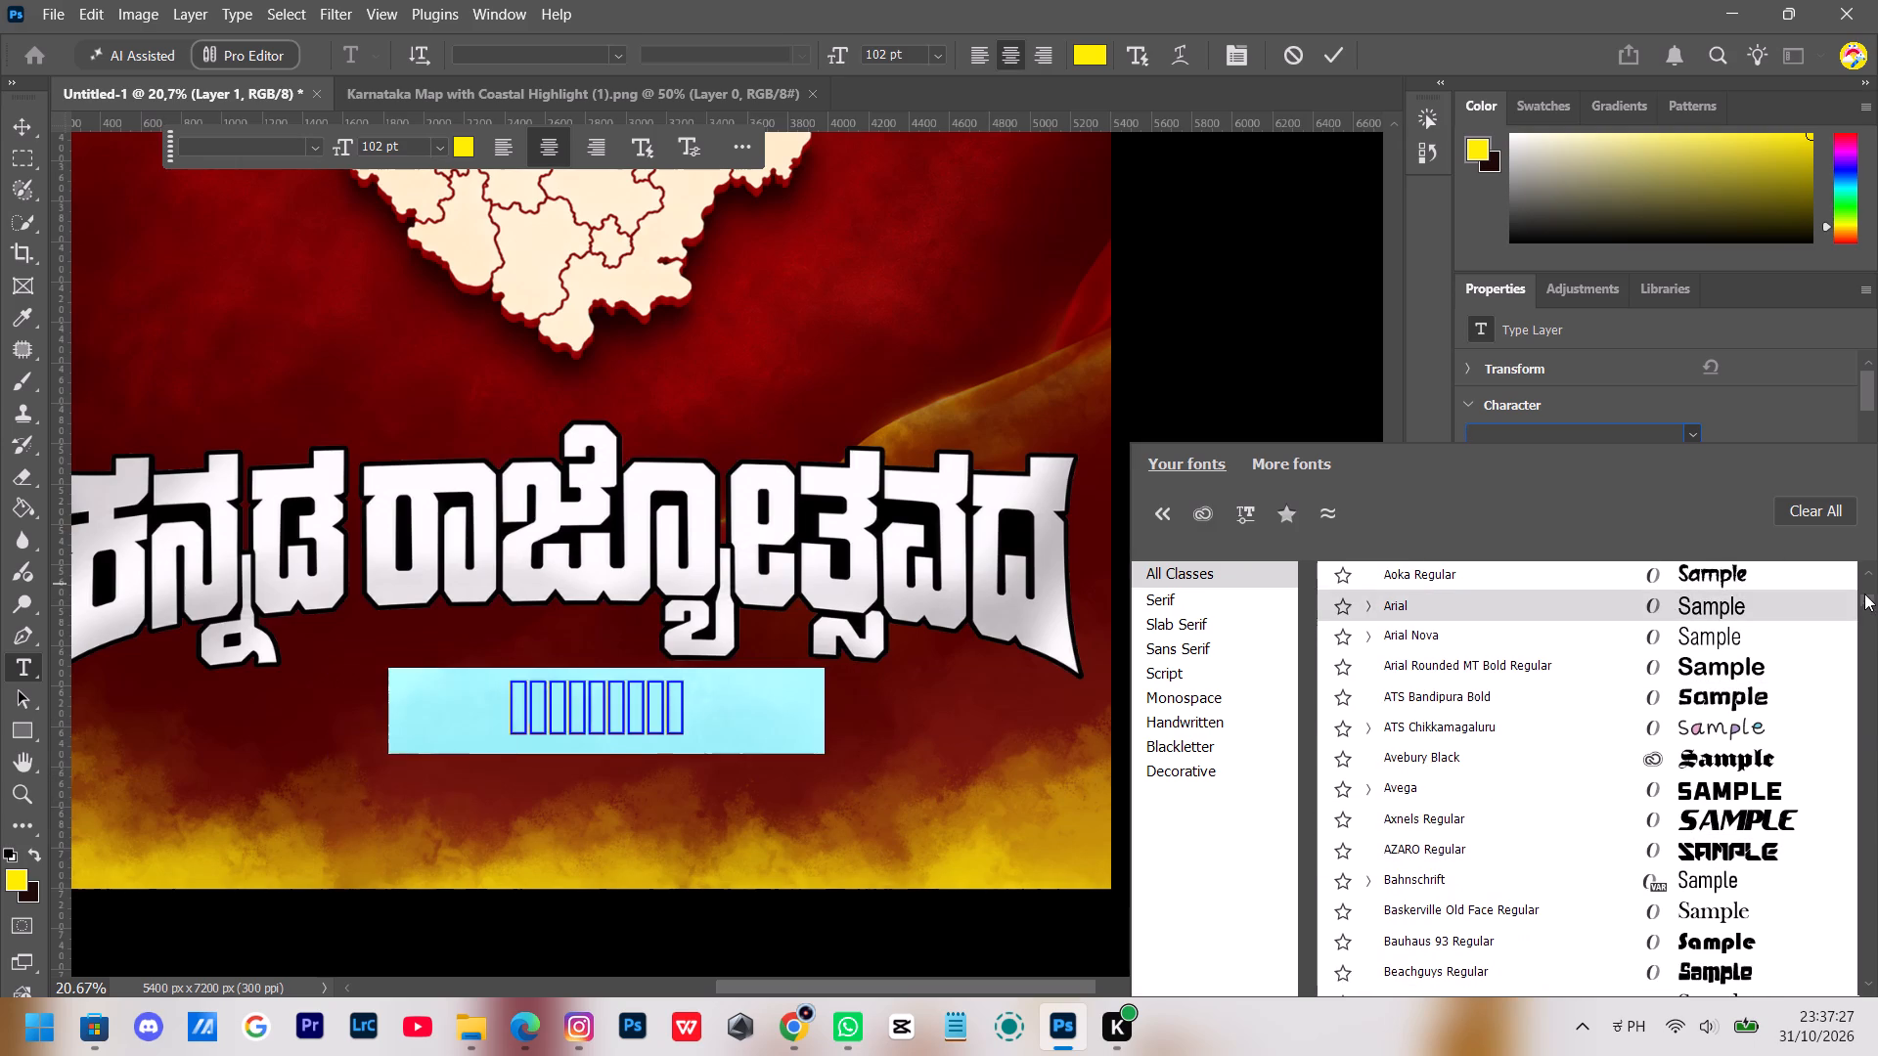
drag(1864, 595, 1867, 507)
scroll(1696, 625, up, 10)
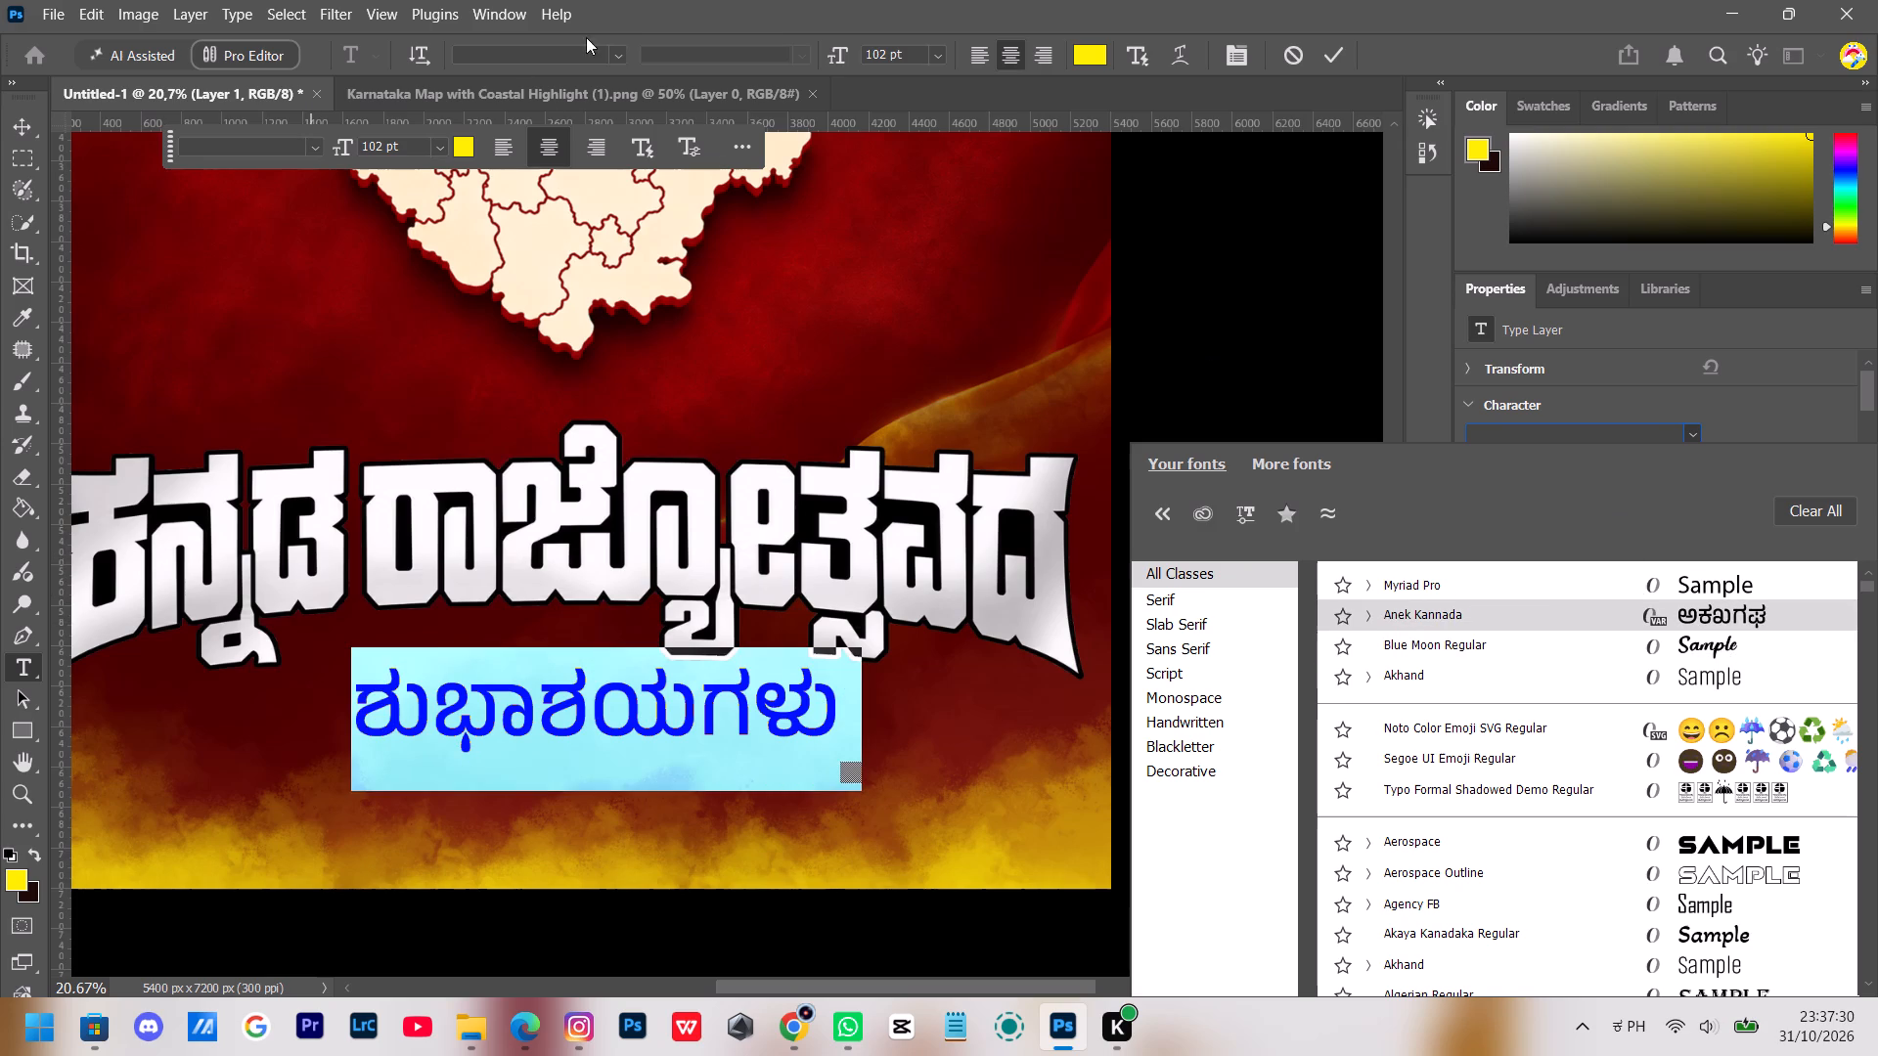
click(521, 56)
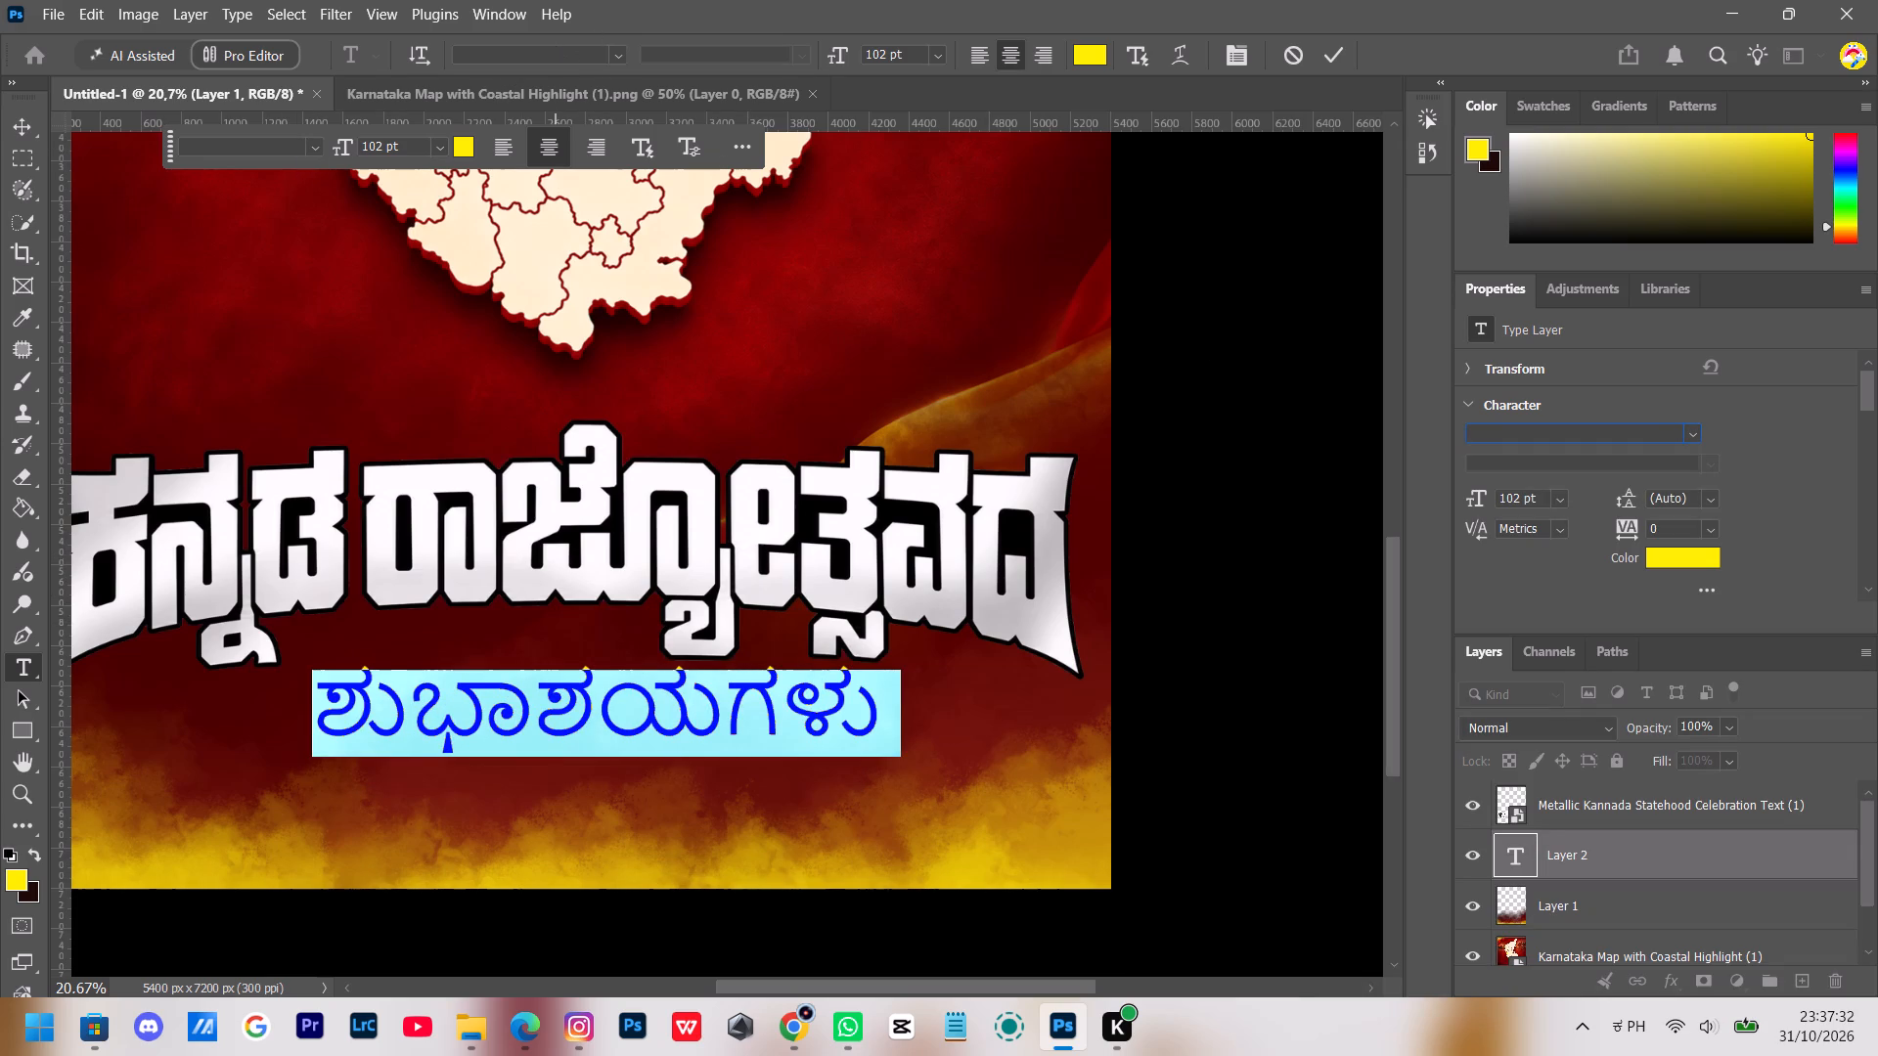
Search the fonts for "hand" and apply Designiga Handwritting Regular to the whole ಶುಭಾಶಯಗಳು greeting text.
click(235, 150)
key(f)
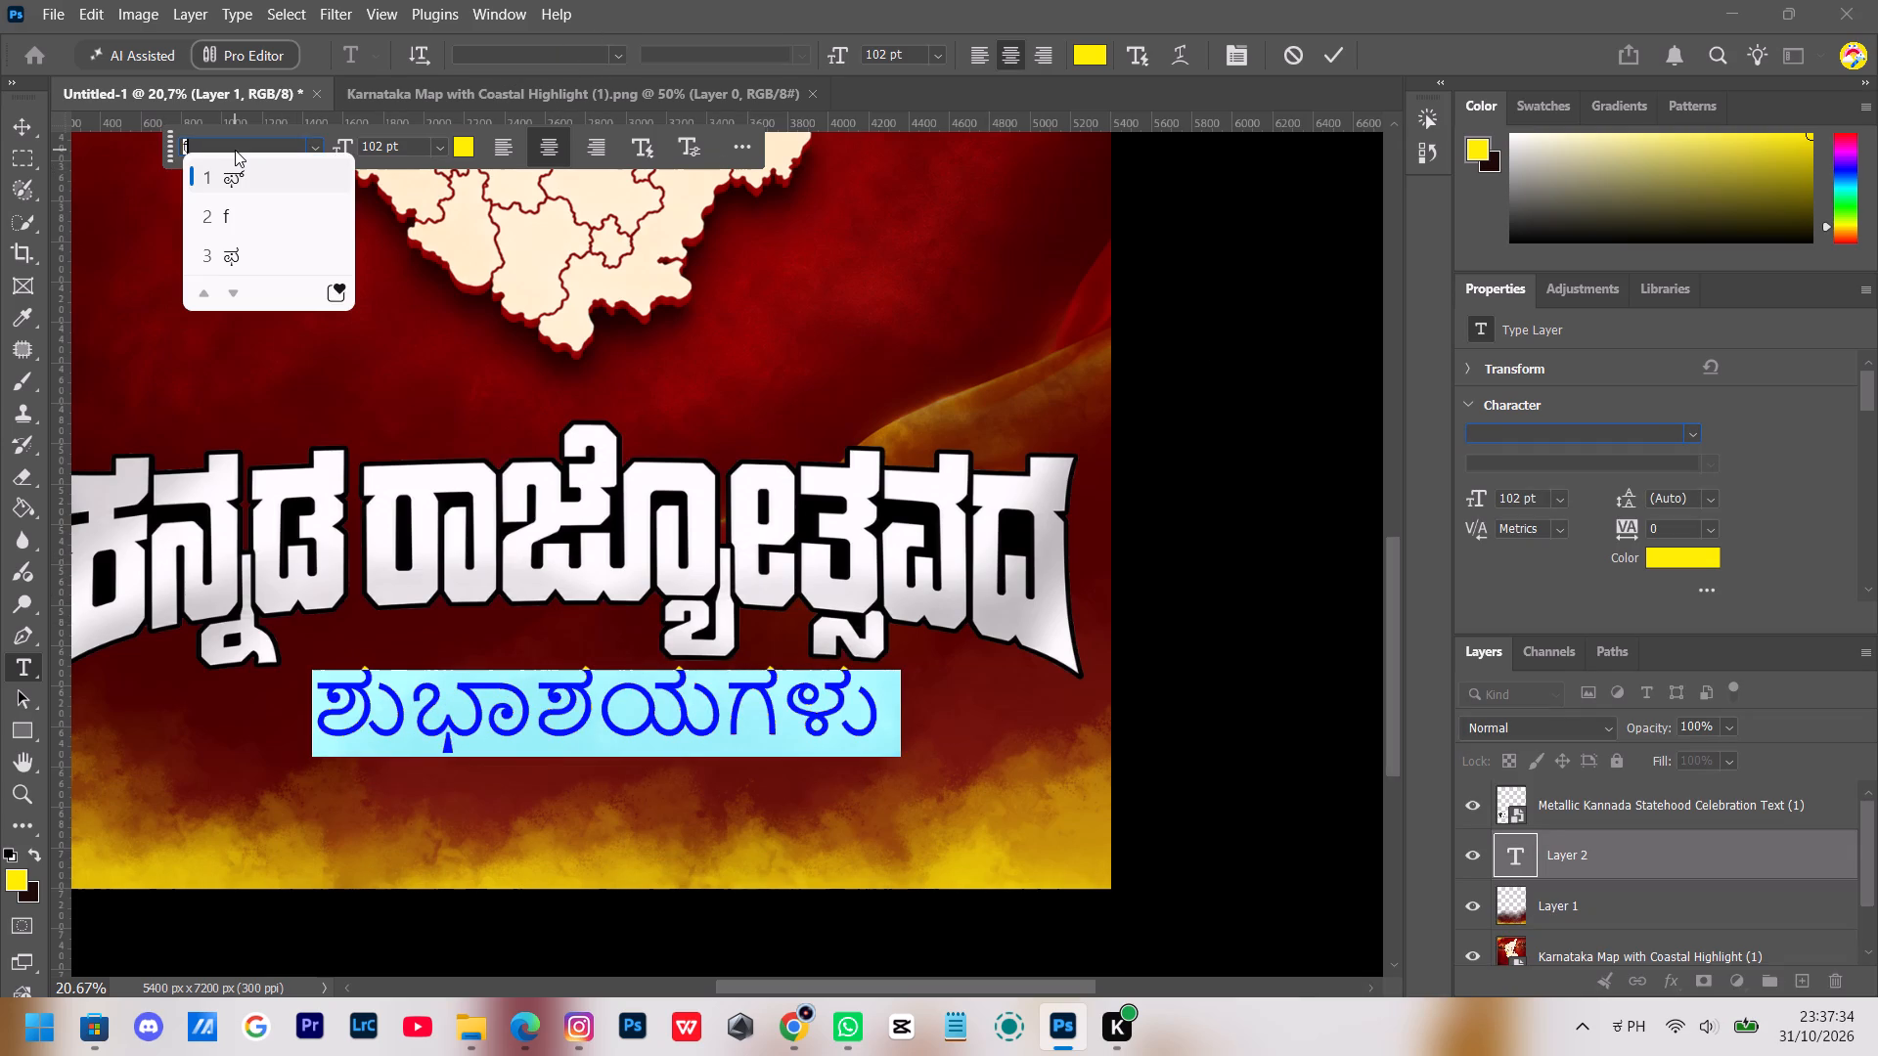
key(BackSpace)
text(hand)
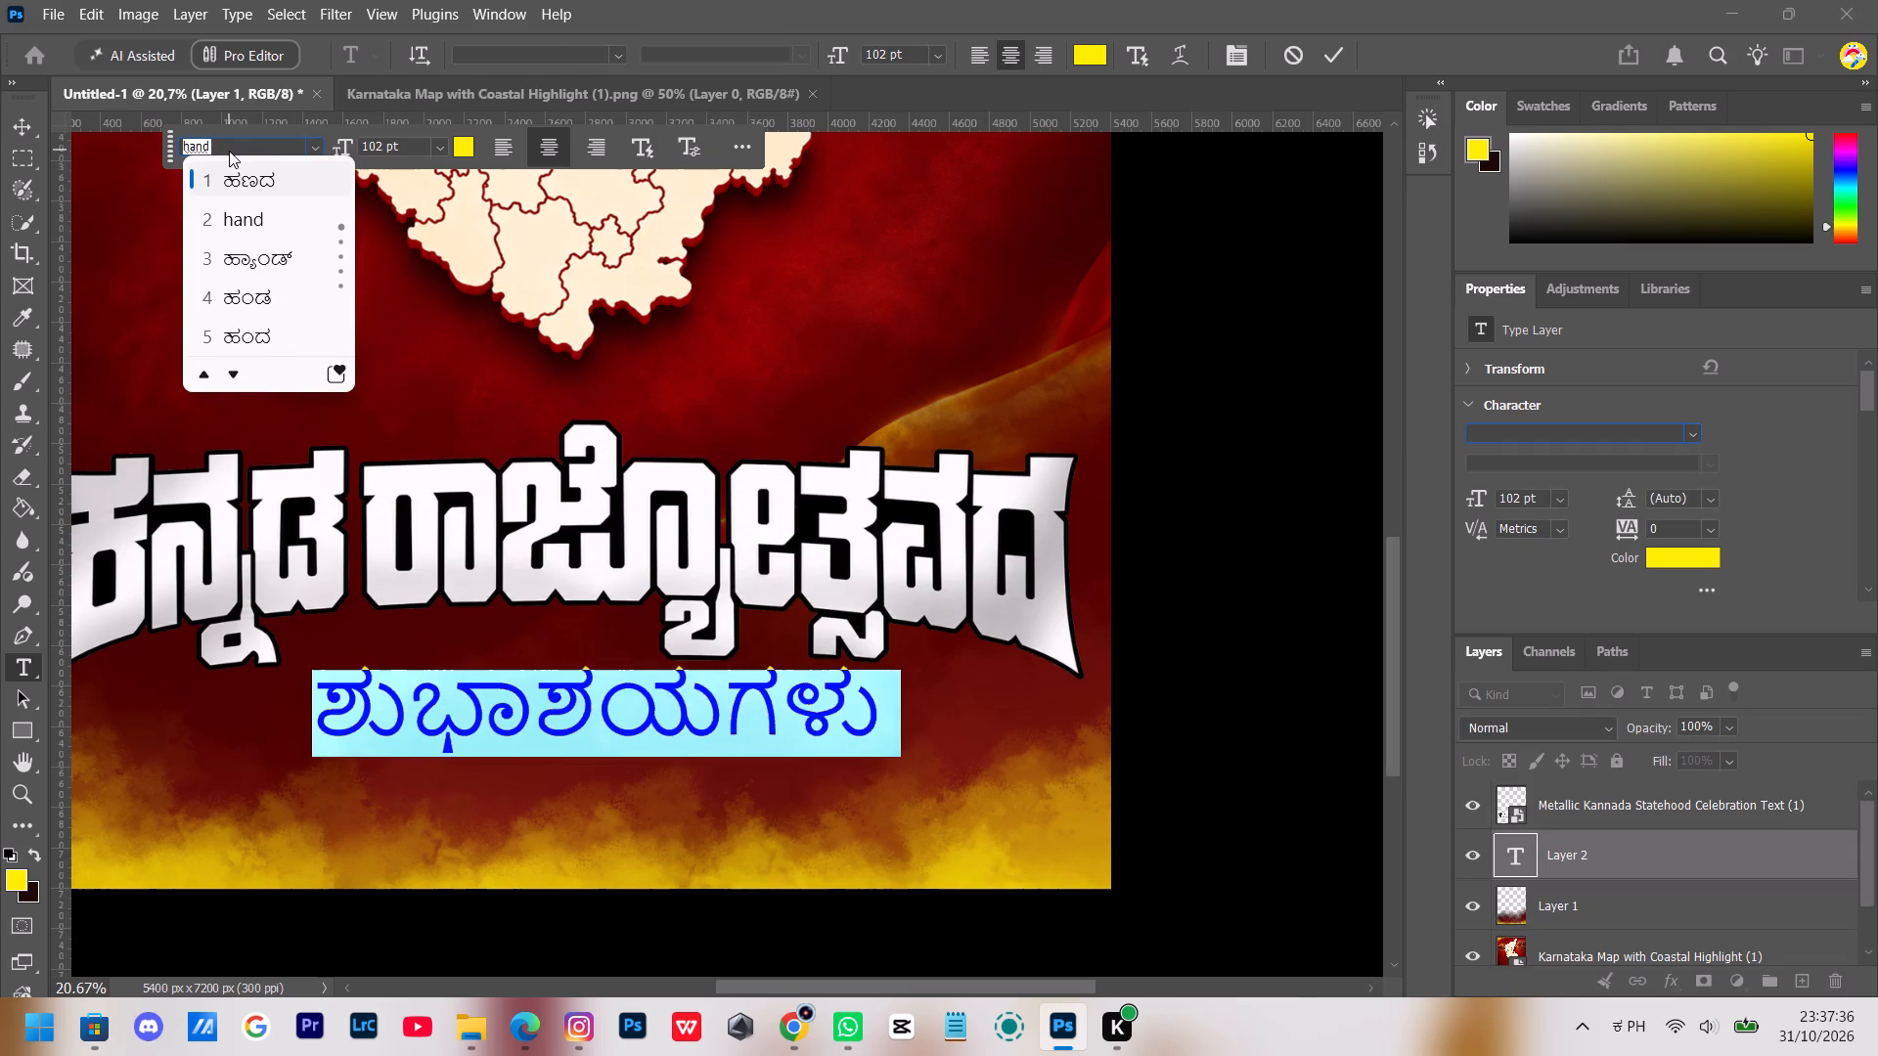
click(231, 222)
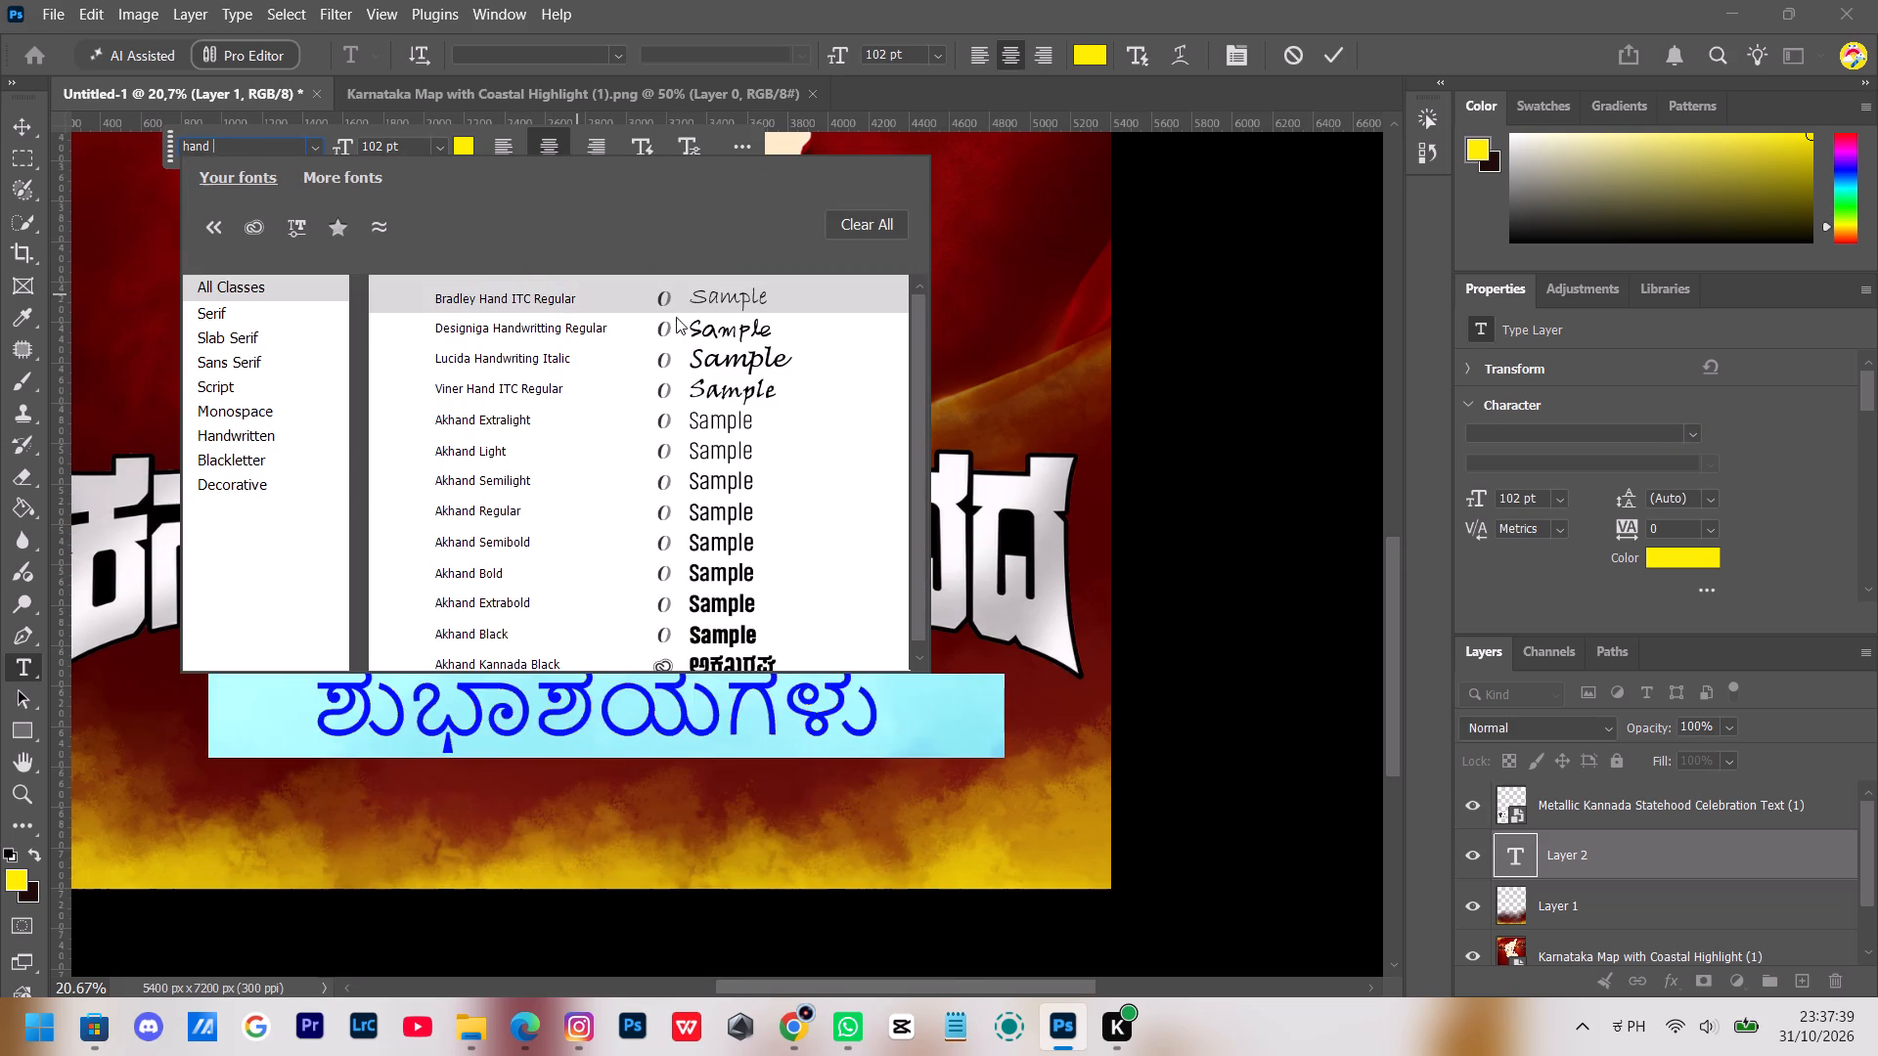
click(728, 315)
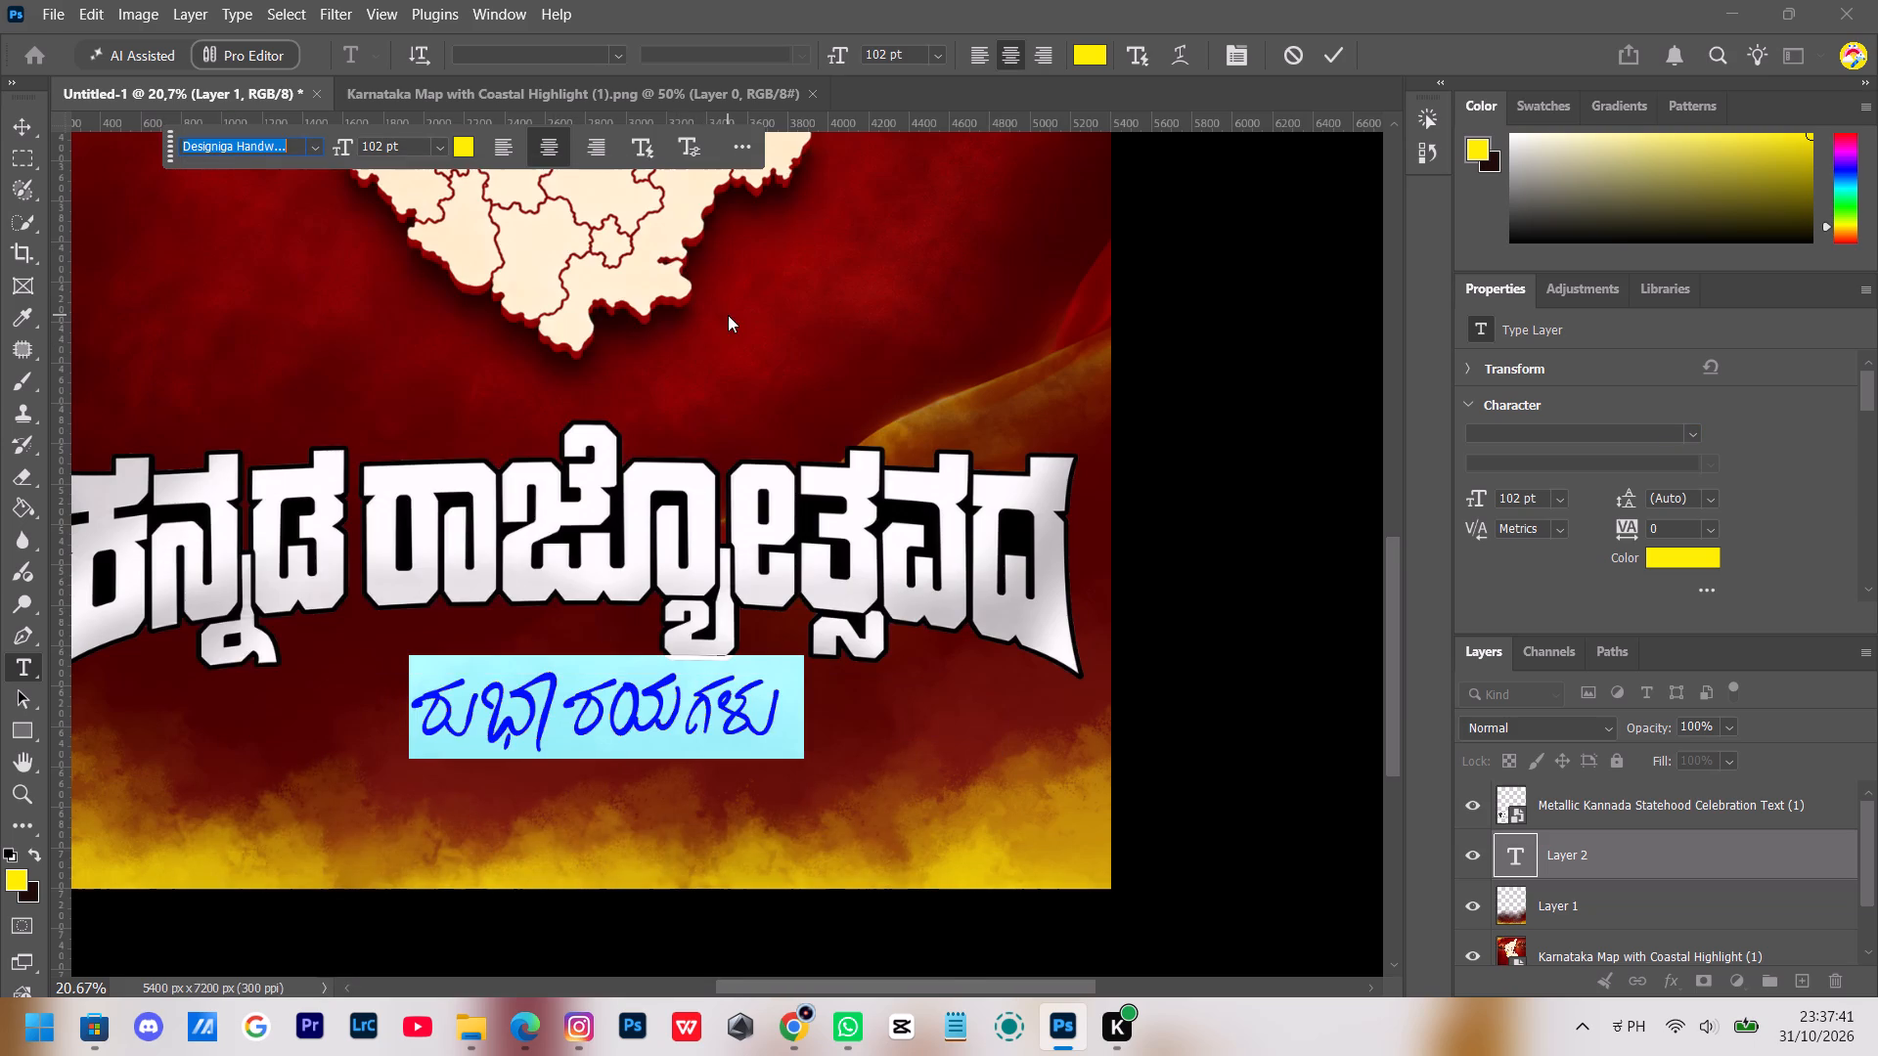
Reposition the yellow greeting text slightly so it sits centred beneath the Kannada lettering.
click(778, 708)
drag(796, 830, 703, 836)
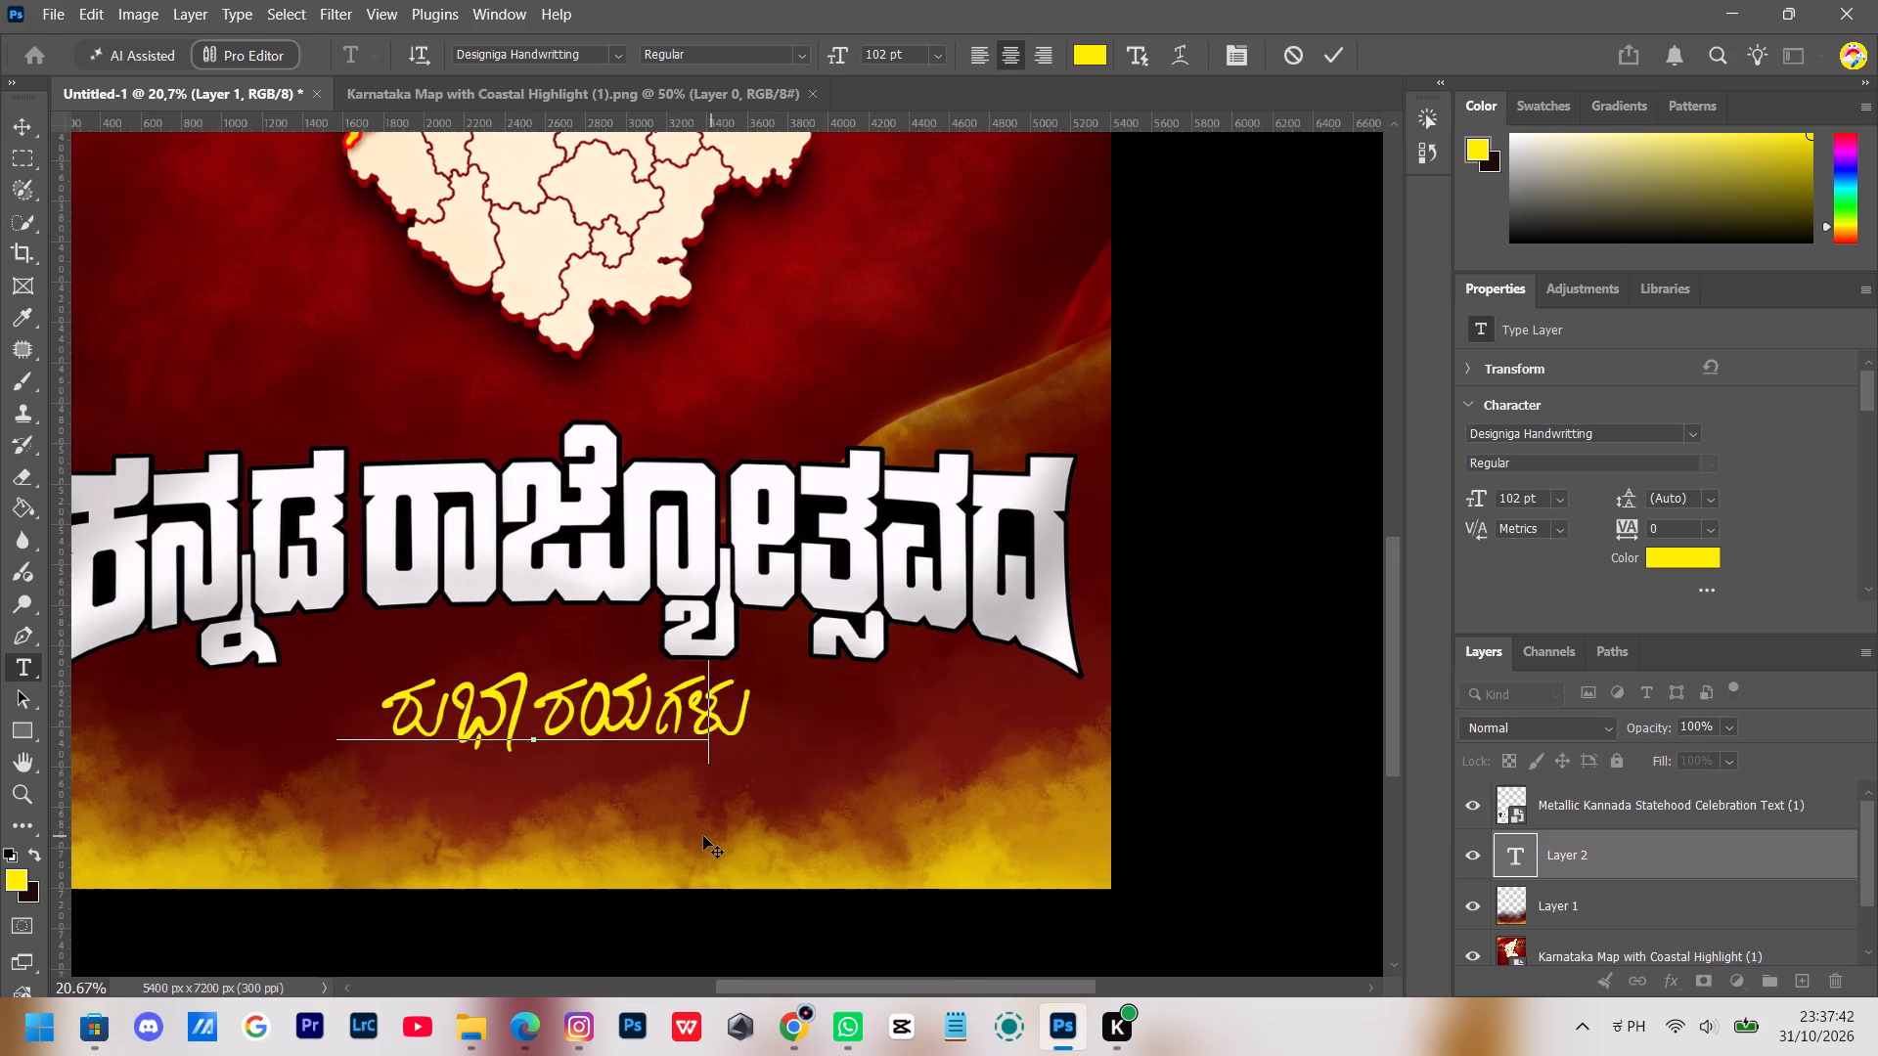
drag(703, 836, 723, 831)
alt+scroll(712, 846, down, 9)
drag(709, 838, 736, 838)
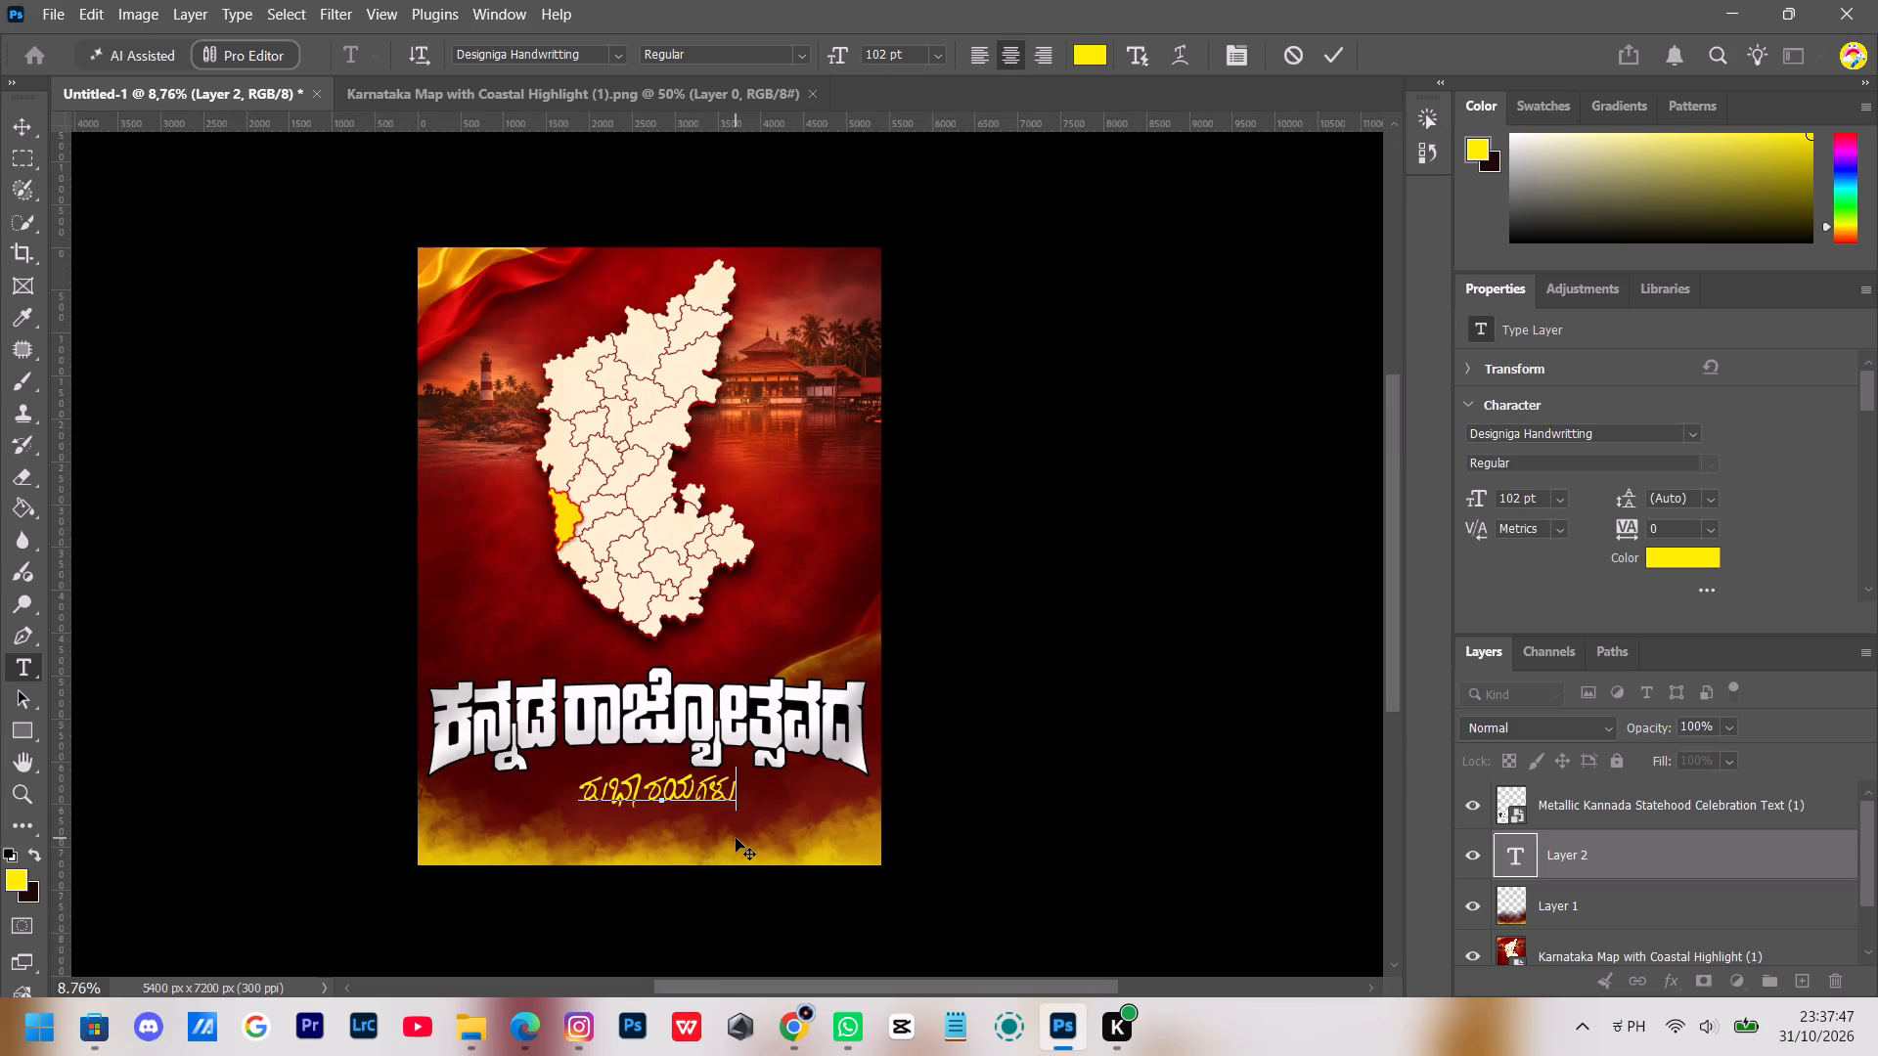
drag(736, 838, 736, 848)
Enlarge the whole ಶುಭಾಶಯಗಳು greeting text to 123 pt and commit the text edit.
drag(738, 808, 381, 811)
drag(839, 57, 879, 55)
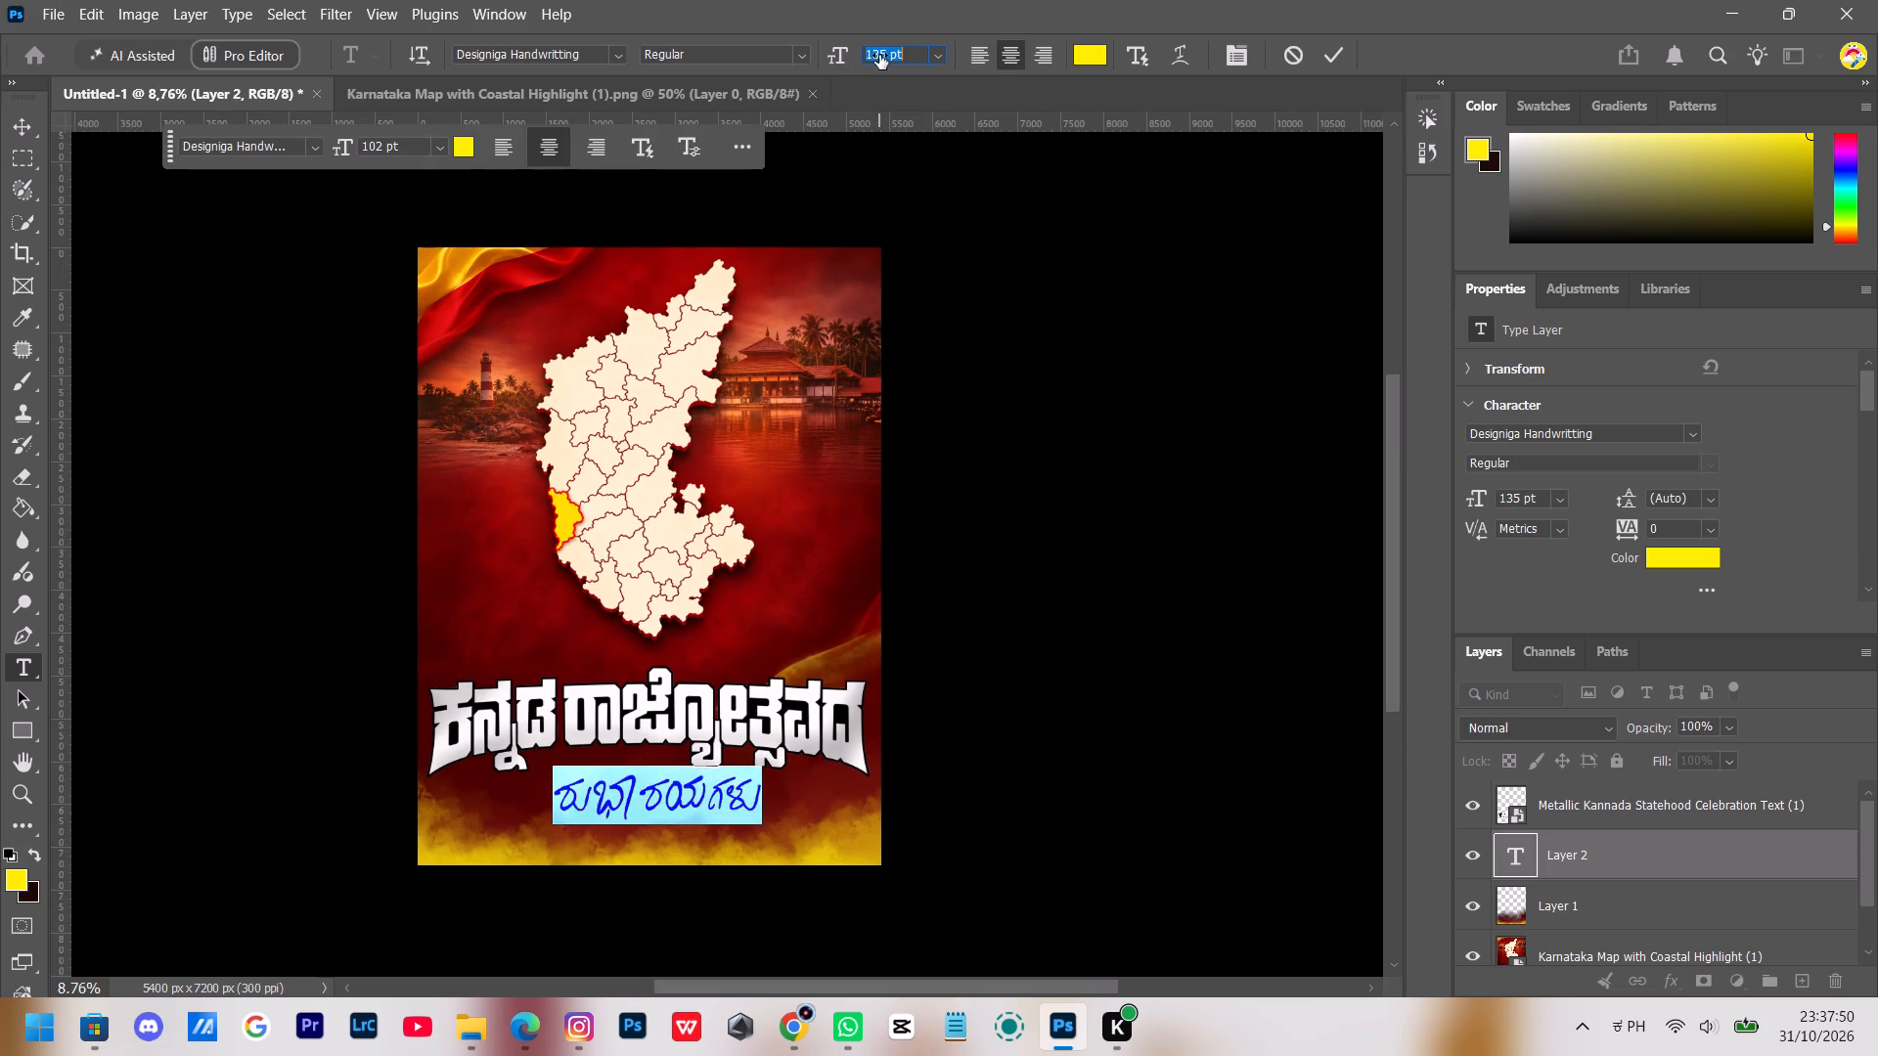
drag(879, 55, 866, 62)
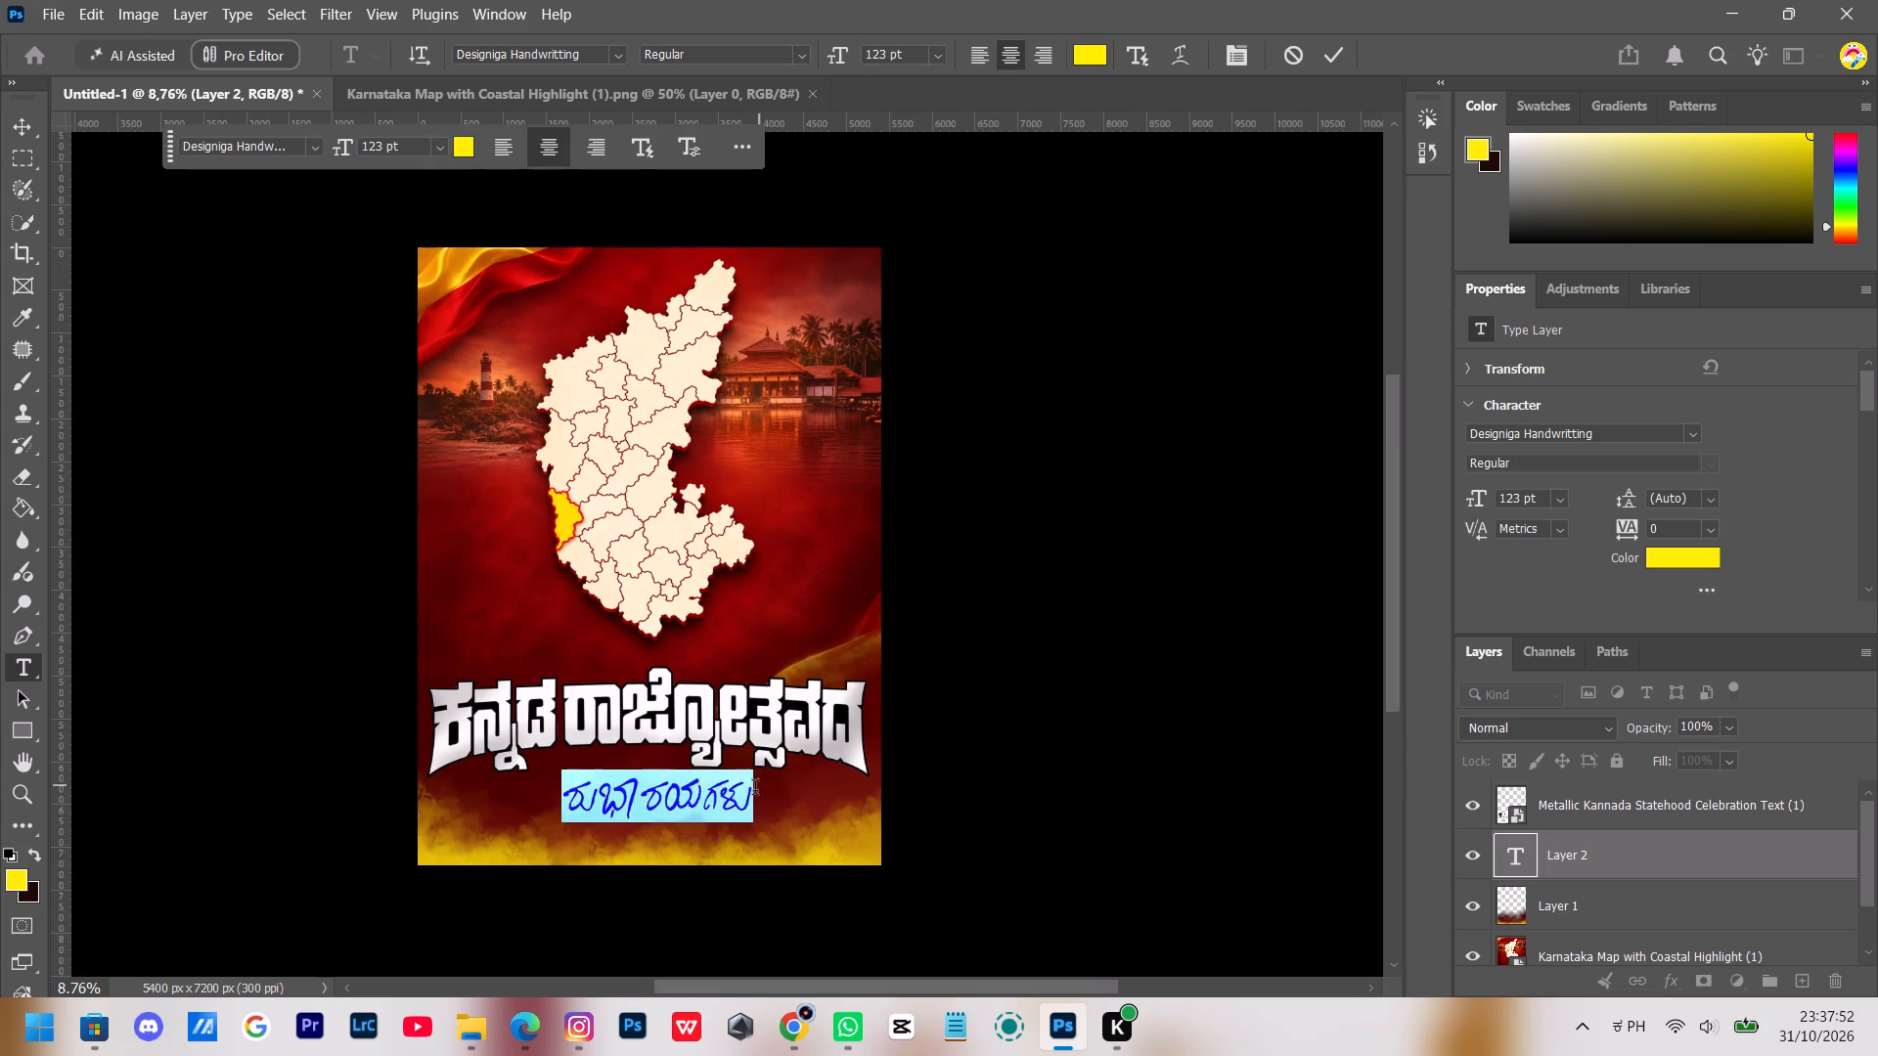
click(747, 797)
click(758, 860)
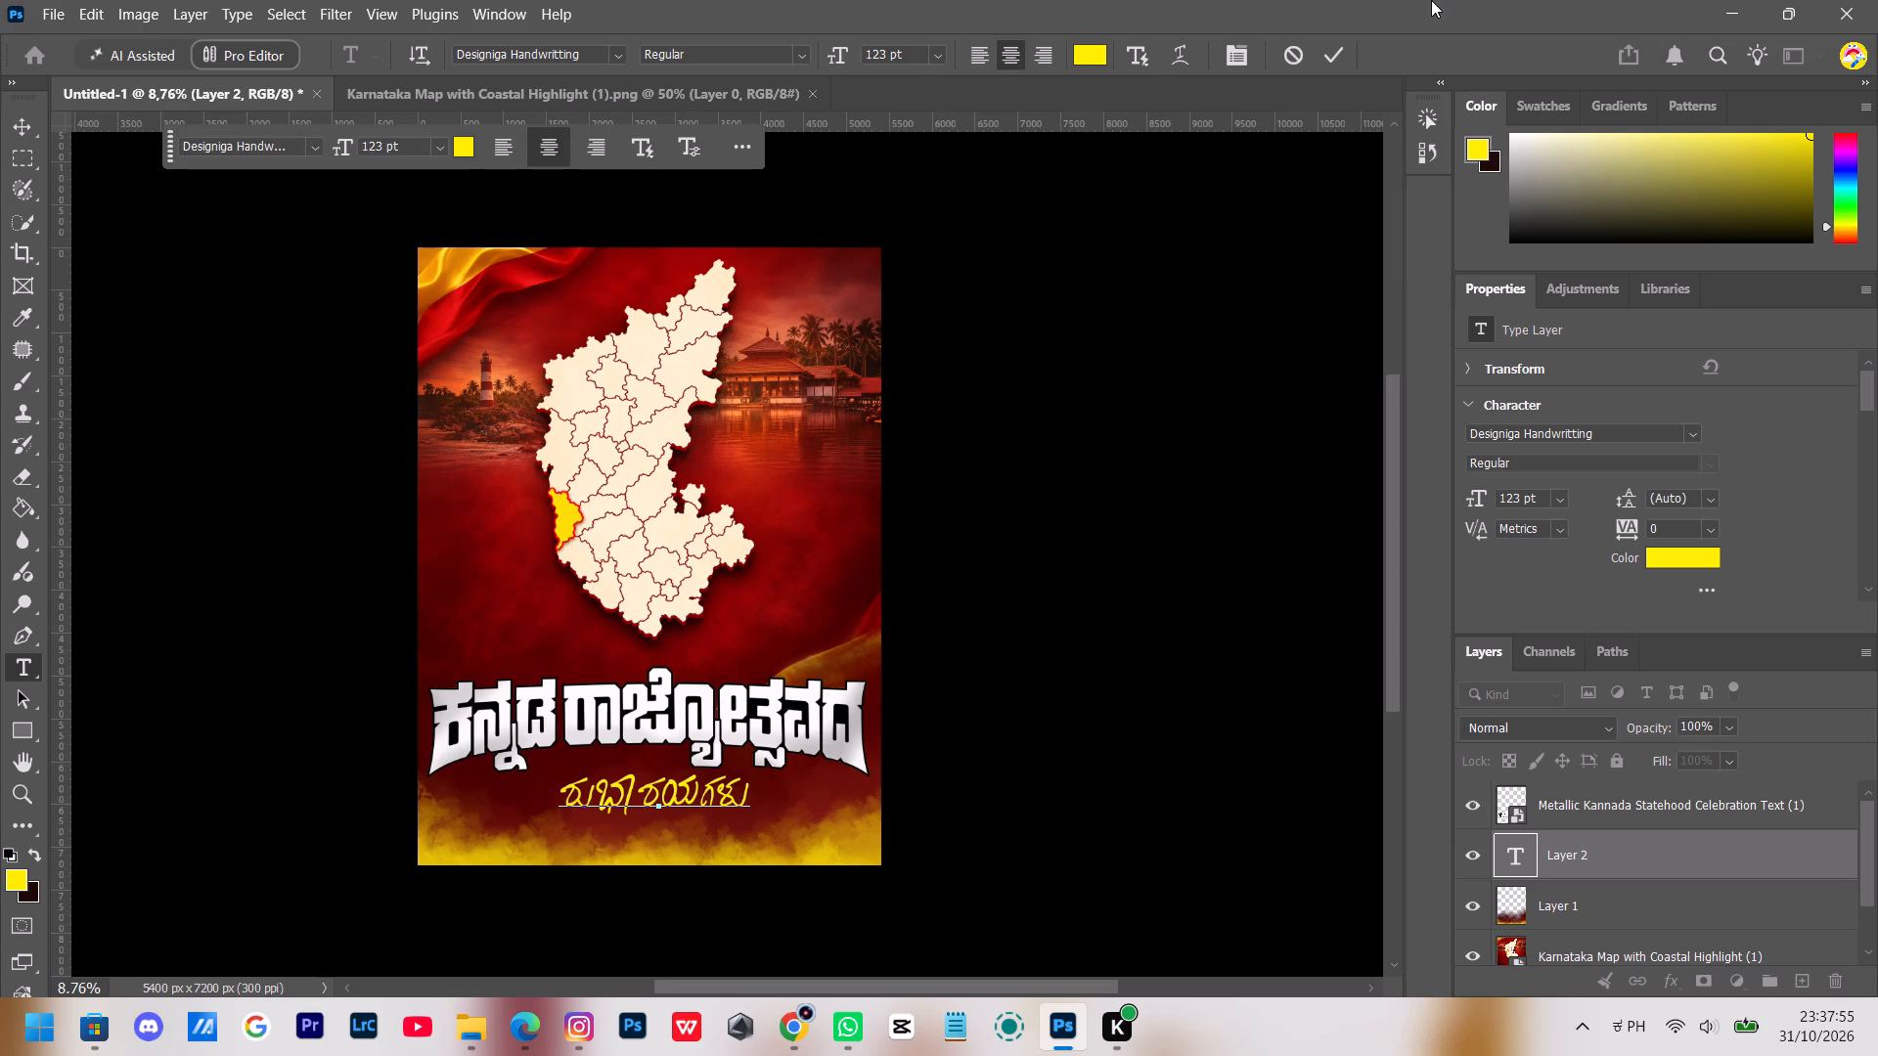
click(1341, 50)
Select the metallic ಕನ್ನಡ ರಾಜ್ಯೋತ್ಸವದ lettering layer and start a free transform on it.
alt+scroll(492, 805, up, 5)
alt+scroll(436, 643, up, 4)
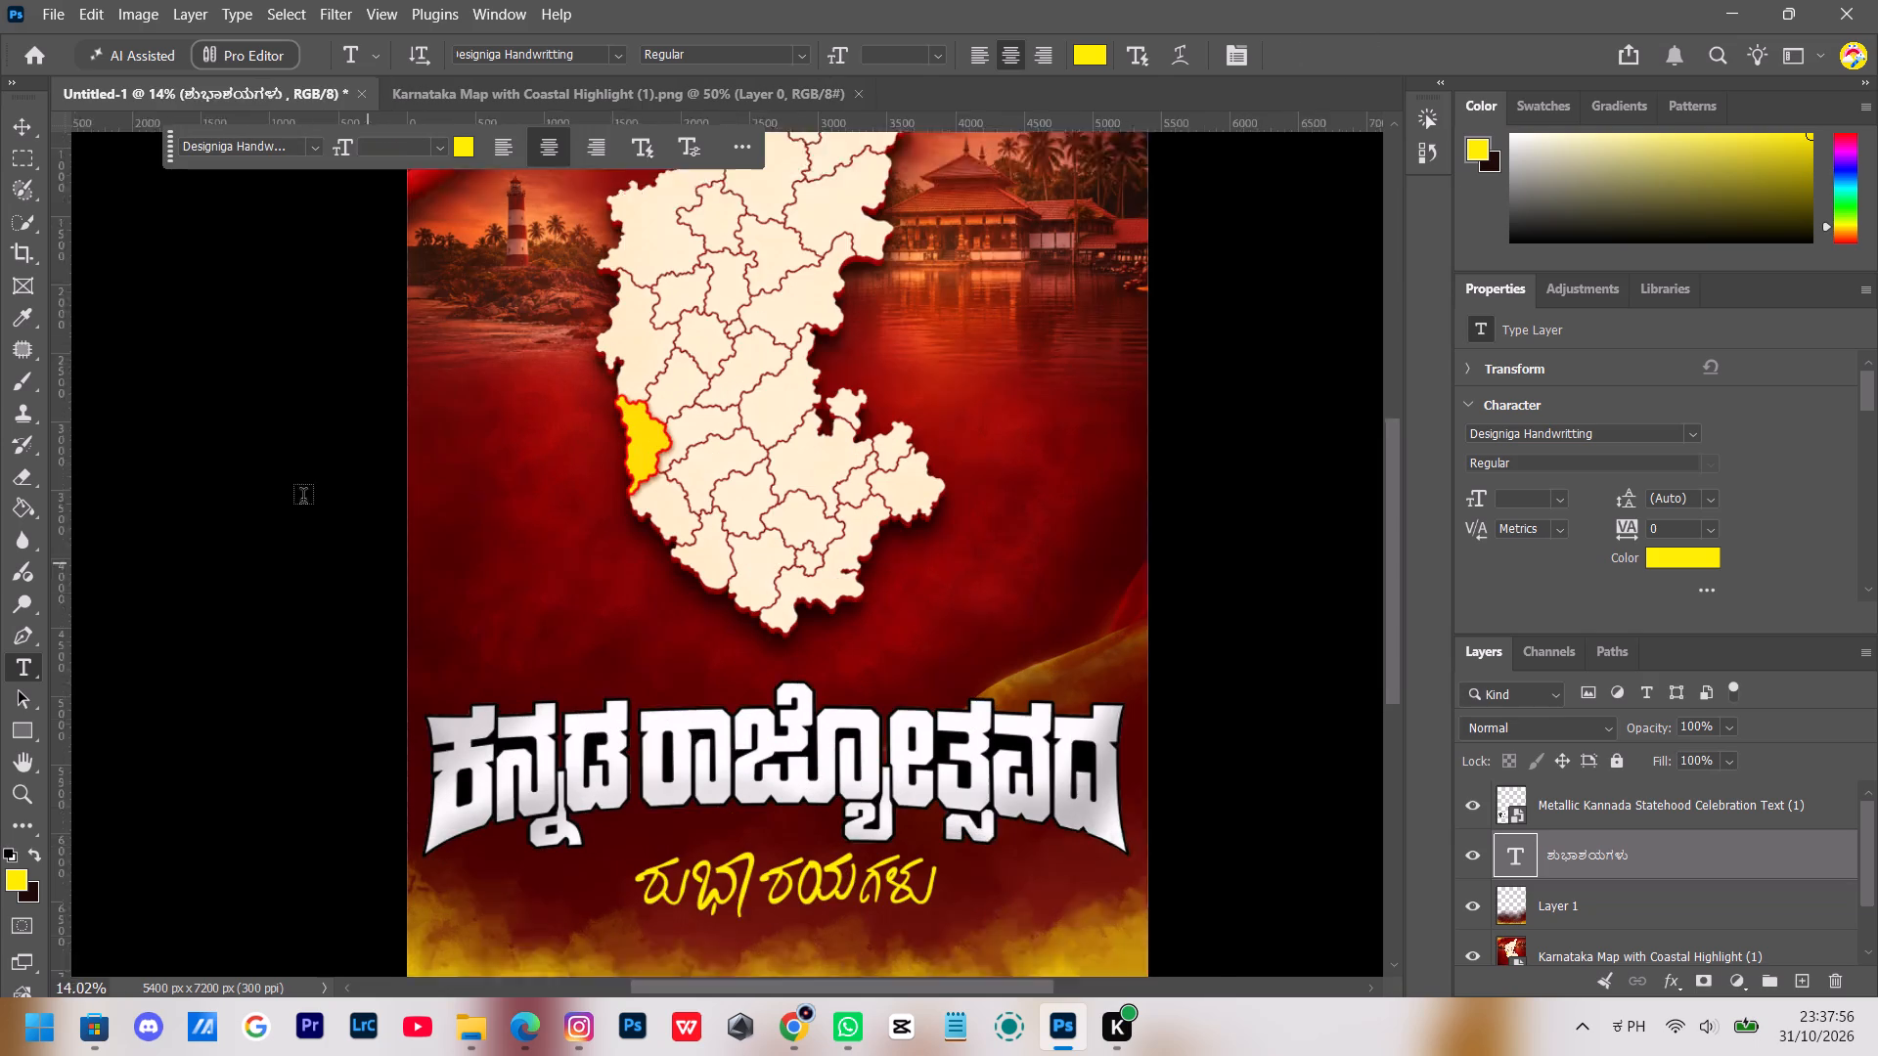
click(15, 135)
click(983, 805)
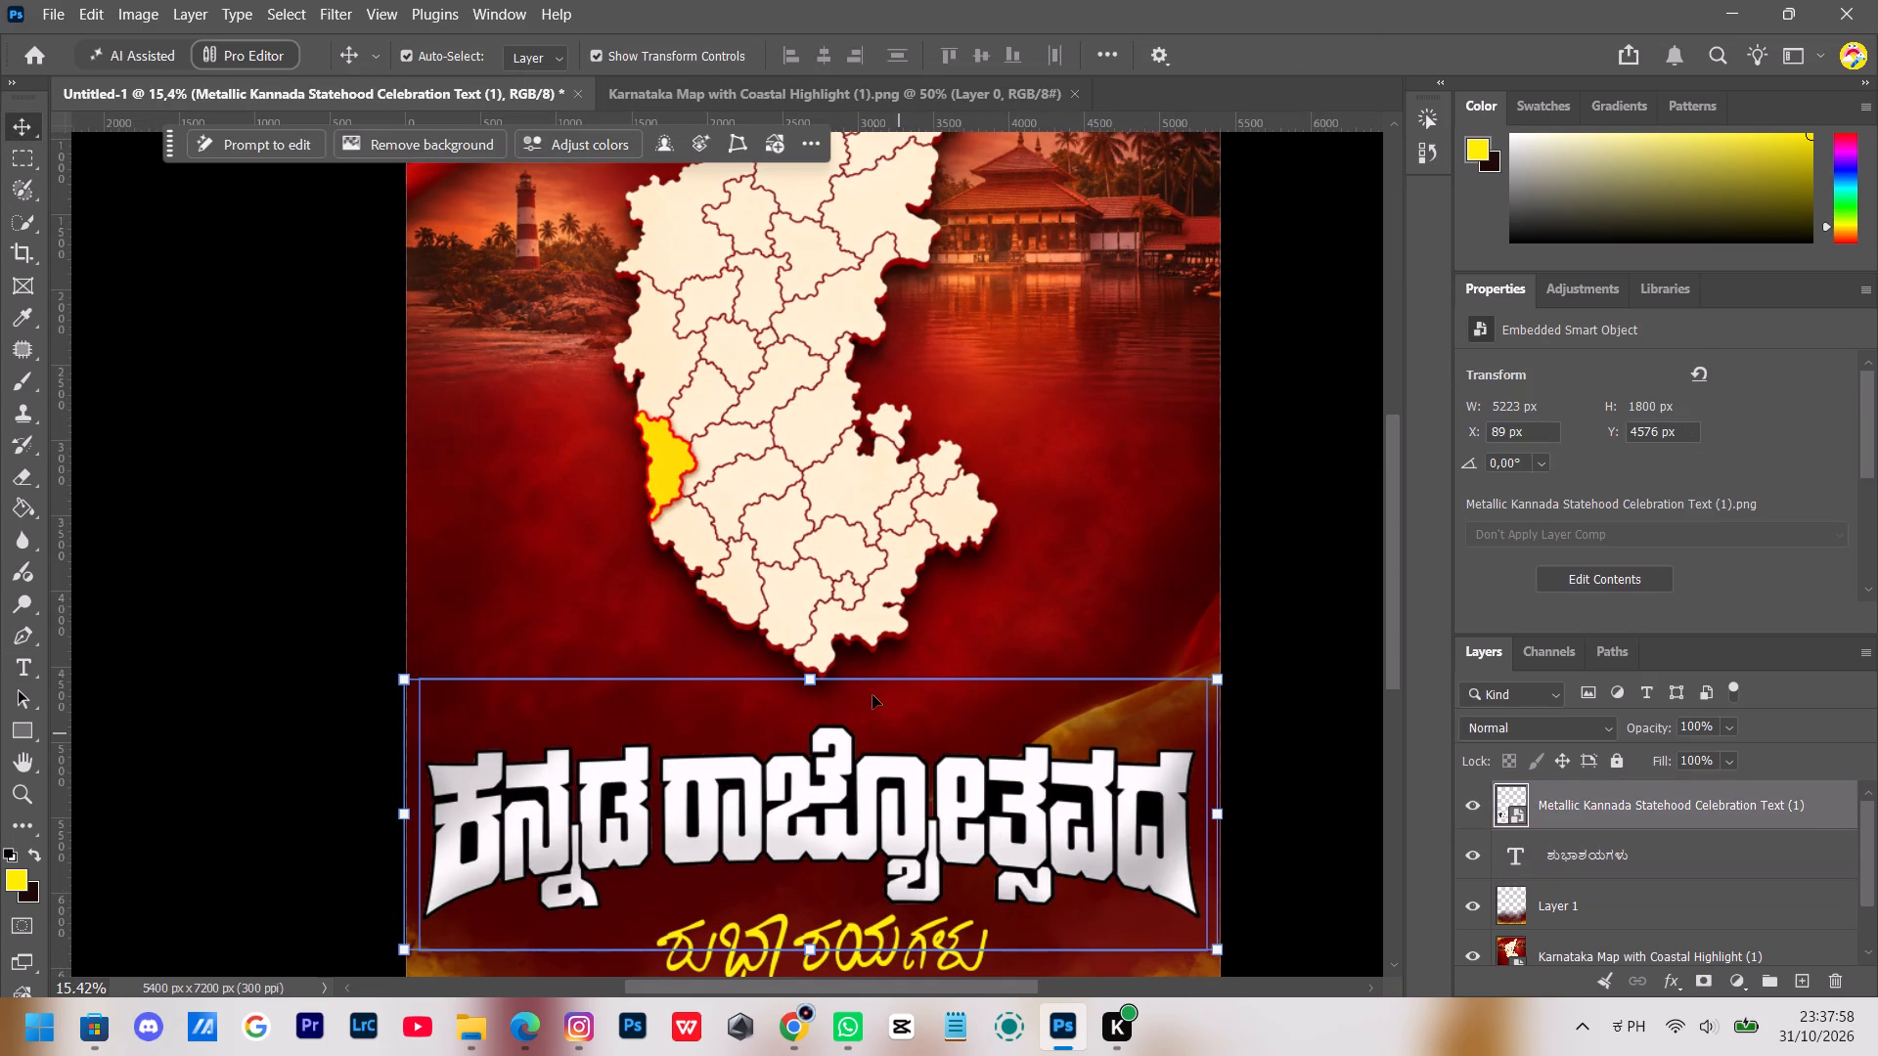
click(815, 686)
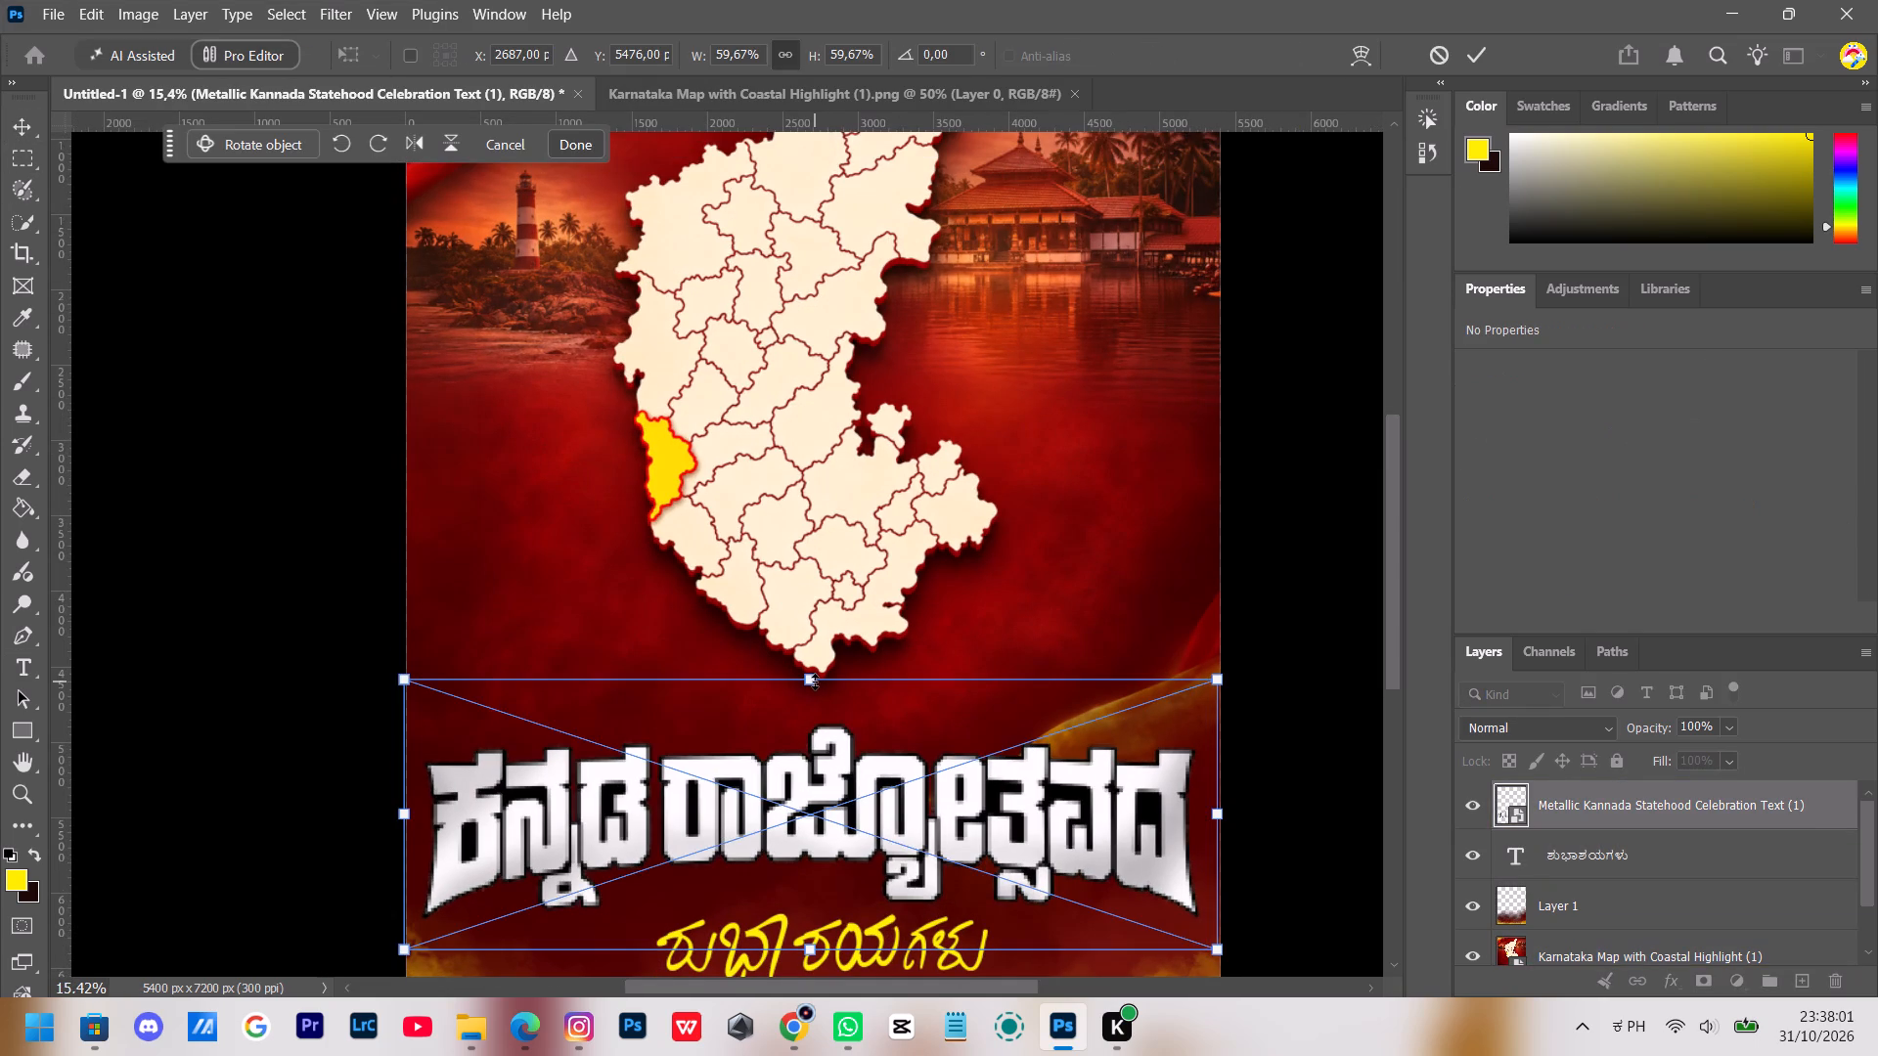